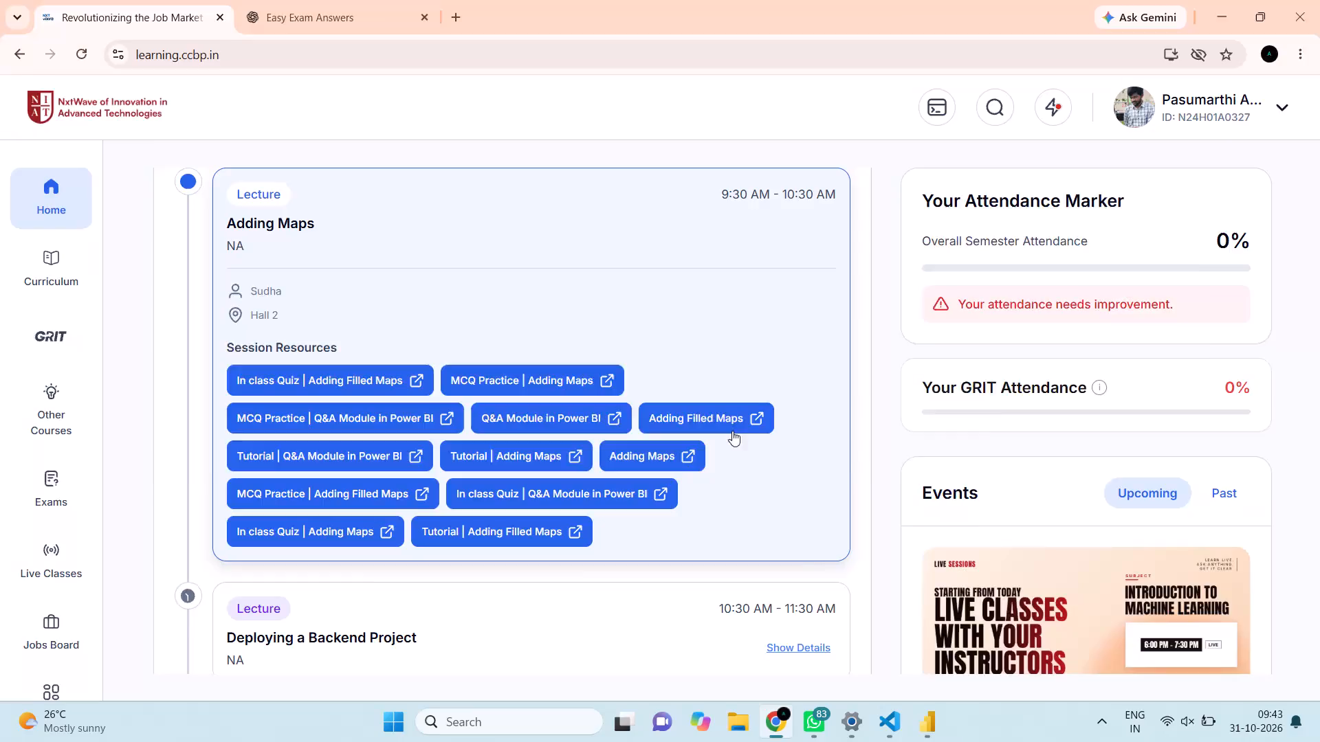
Switch to Power BI Desktop and move the profit gauge below the Count of Order ID chart, beside the monthly profit waterfall.
{"action": "key", "text": "alt+Tab"}
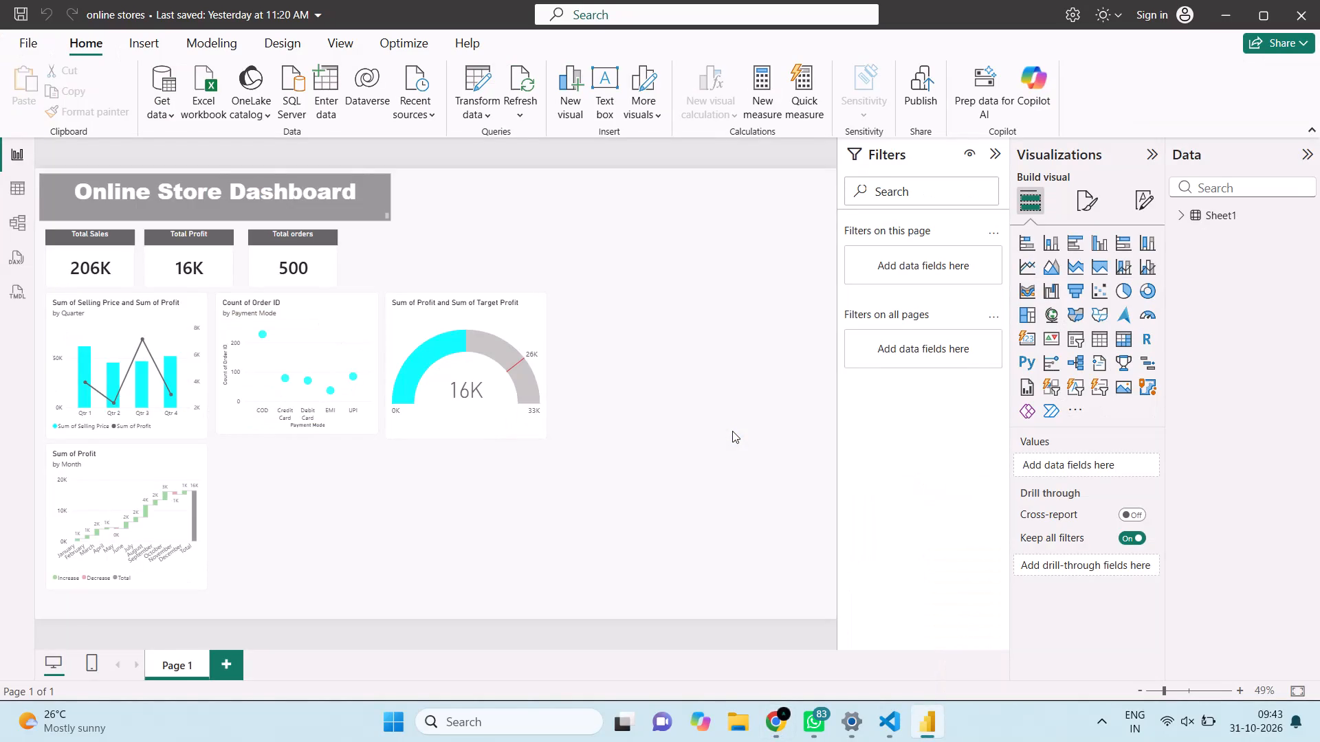
{"action": "left_click_drag", "start_coordinate": [454, 369], "coordinate": [312, 526]}
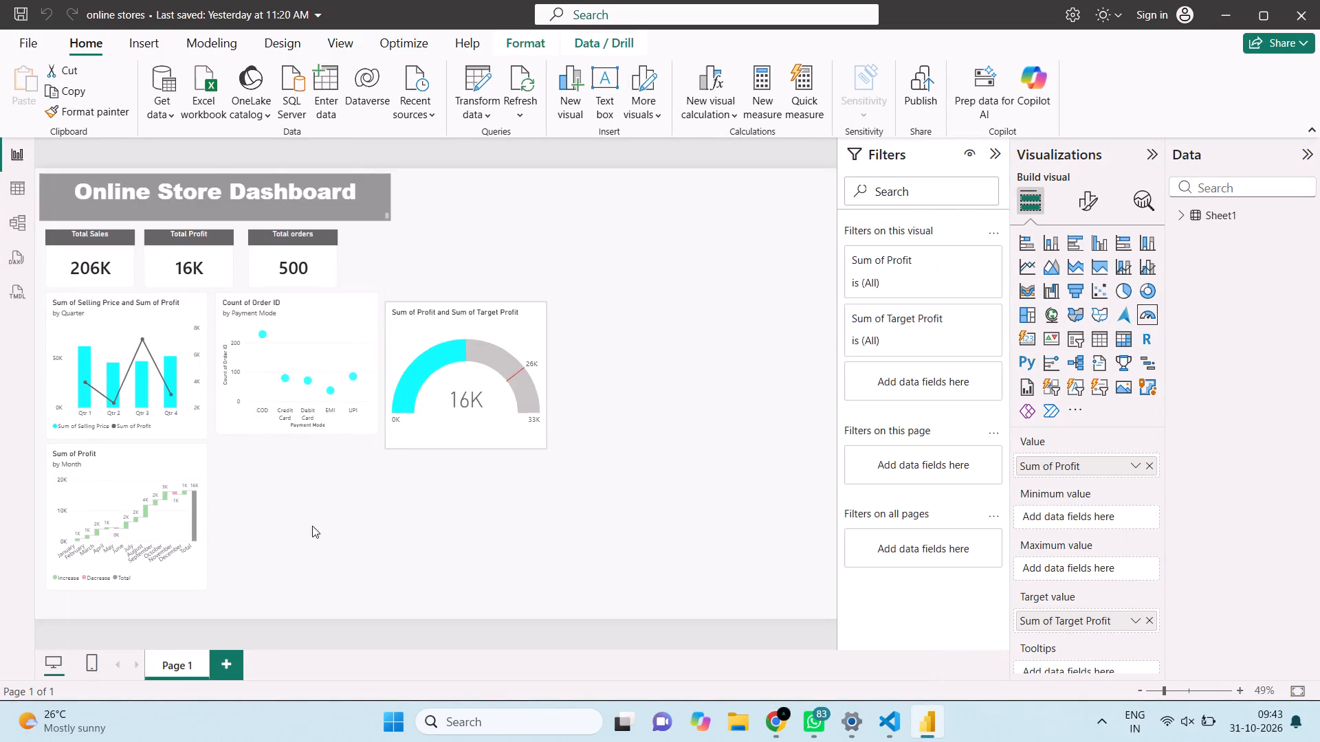
{"action": "left_click_drag", "start_coordinate": [312, 526], "coordinate": [289, 520]}
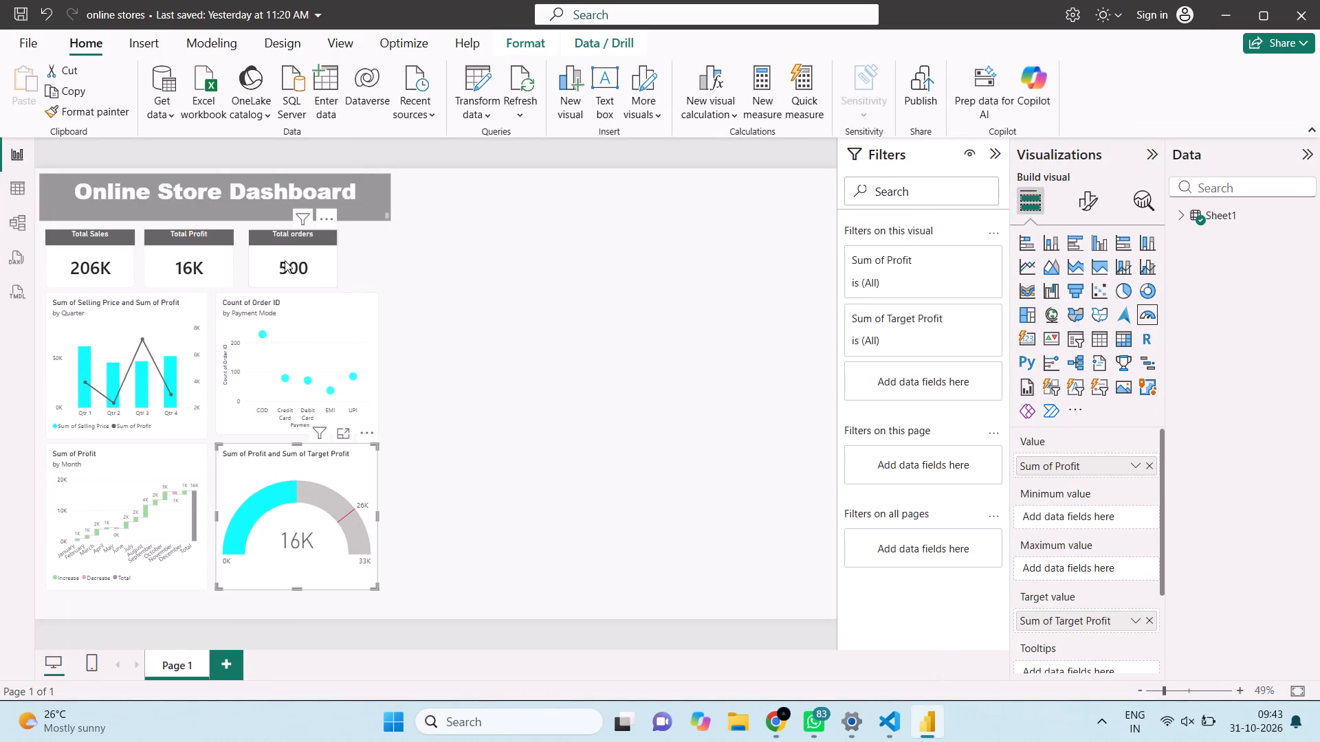
Move the Total orders card outward so its right edge lines up with the Count of Order ID chart.
{"action": "left_click", "coordinate": [285, 261]}
{"action": "left_click_drag", "start_coordinate": [285, 261], "coordinate": [295, 261]}
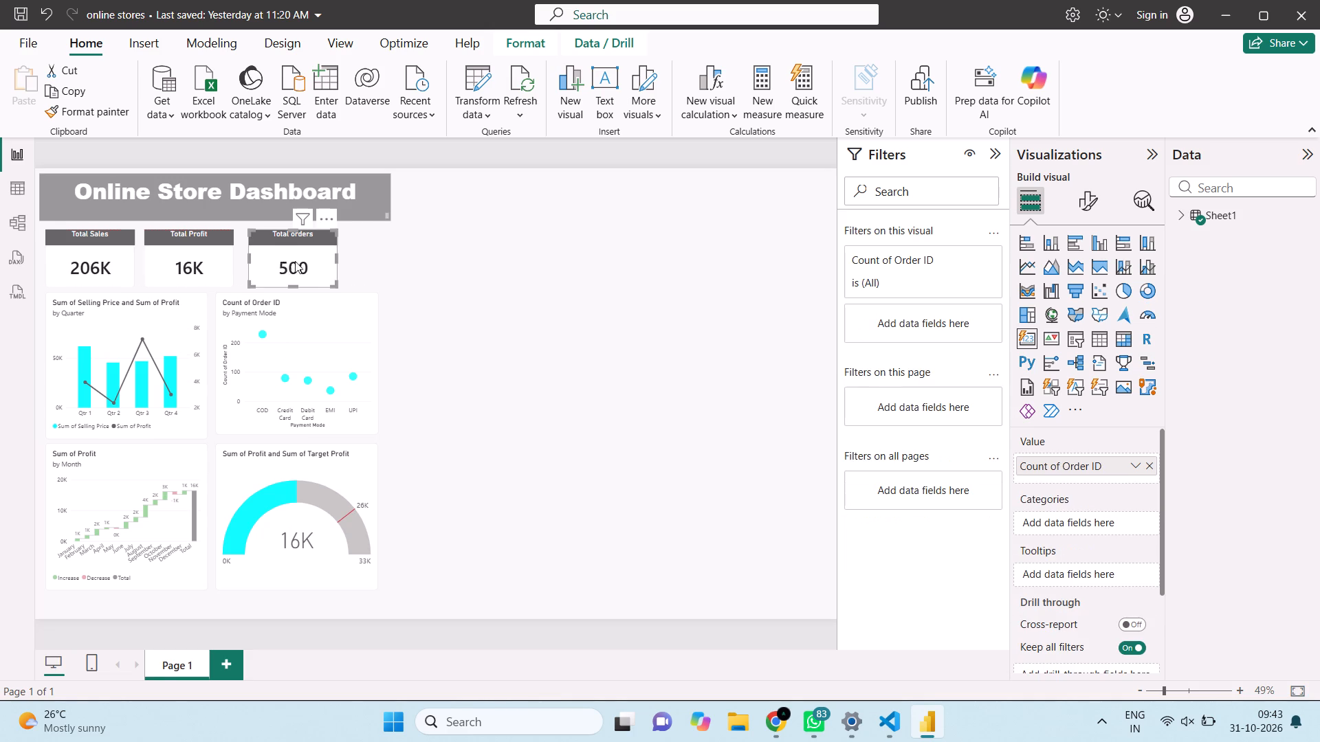
{"action": "left_click_drag", "start_coordinate": [295, 261], "coordinate": [327, 260]}
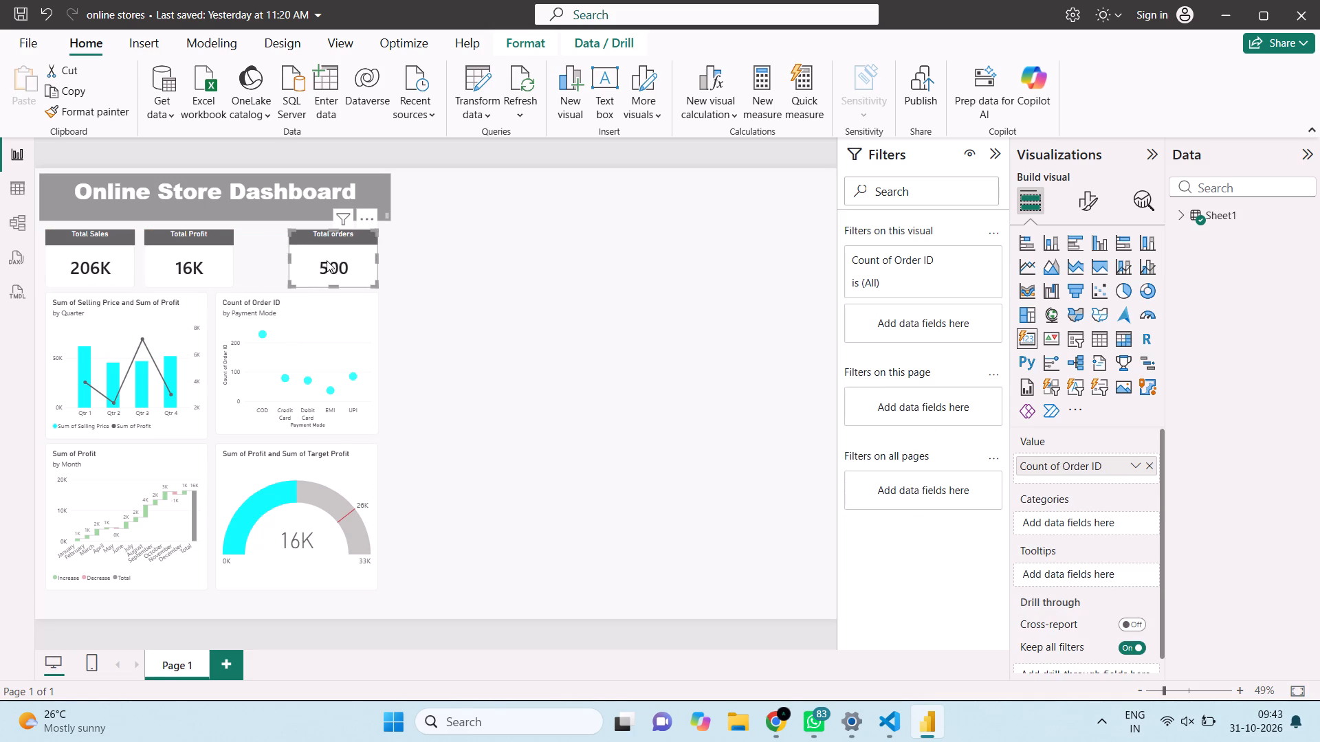
Shrink the Online Store Dashboard title box so its right edge aligns with the Total orders card and the charts.
{"action": "left_click", "coordinate": [321, 190]}
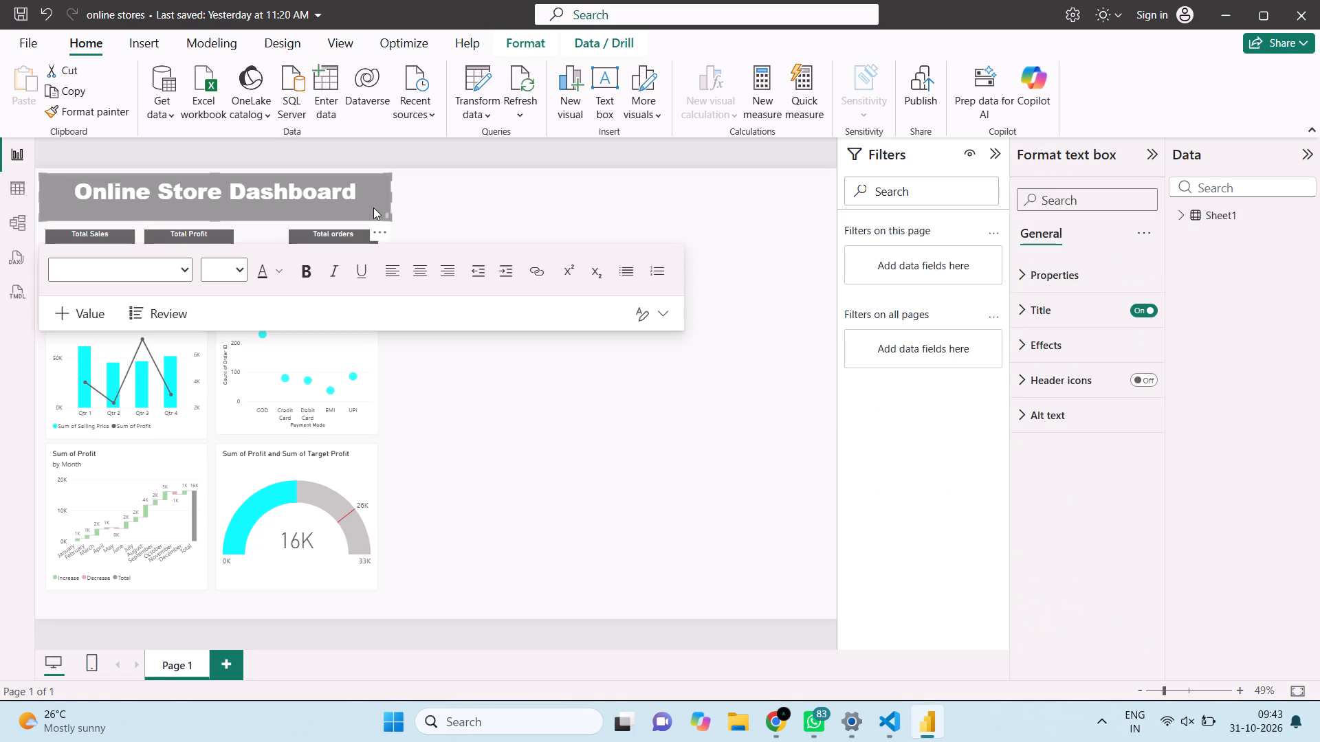
{"action": "left_click", "coordinate": [385, 216]}
{"action": "left_click", "coordinate": [440, 208]}
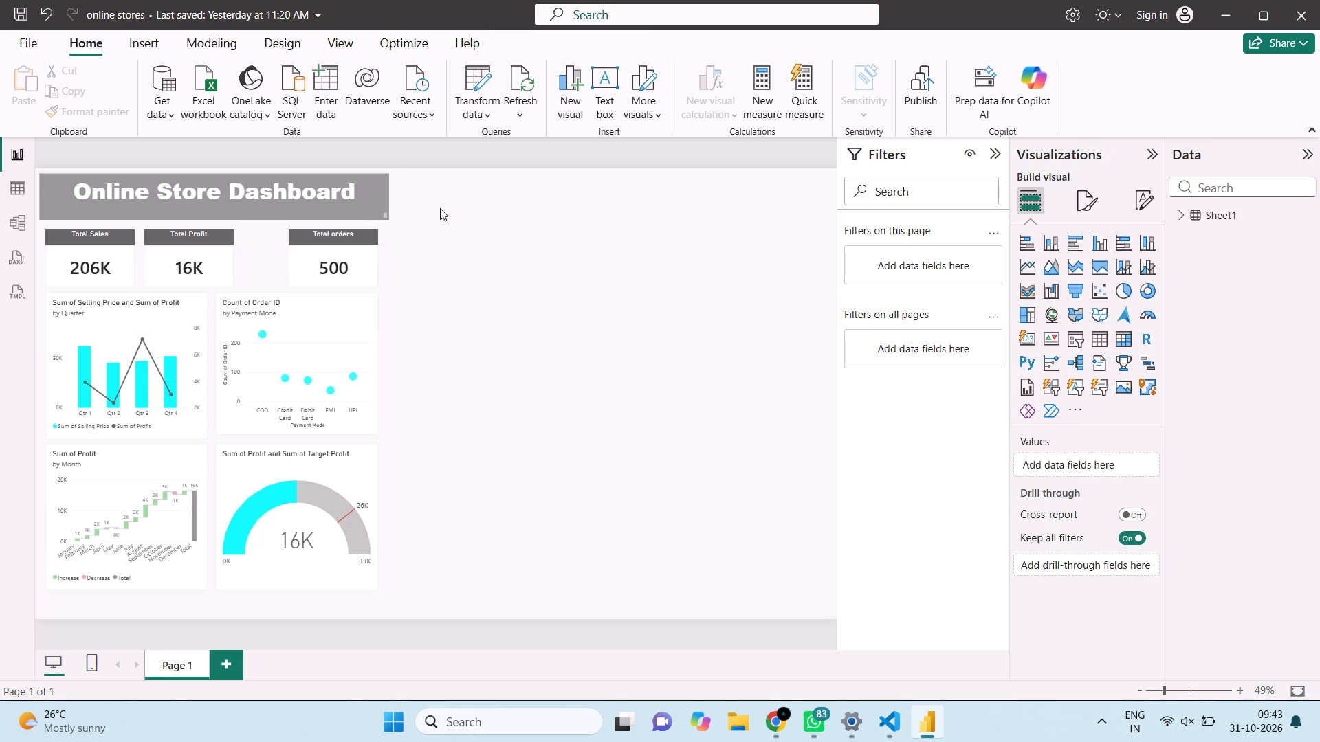
{"action": "left_click", "coordinate": [367, 218]}
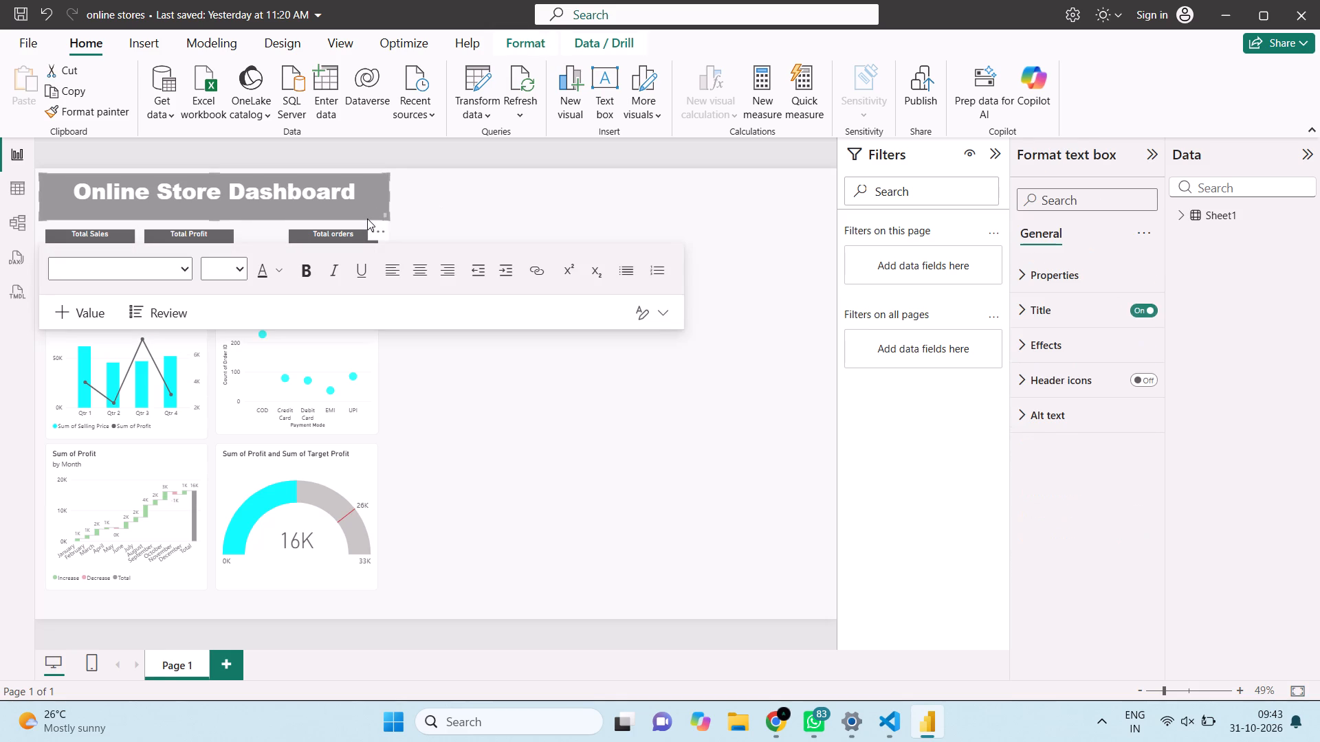
{"action": "left_click_drag", "start_coordinate": [388, 217], "coordinate": [380, 216]}
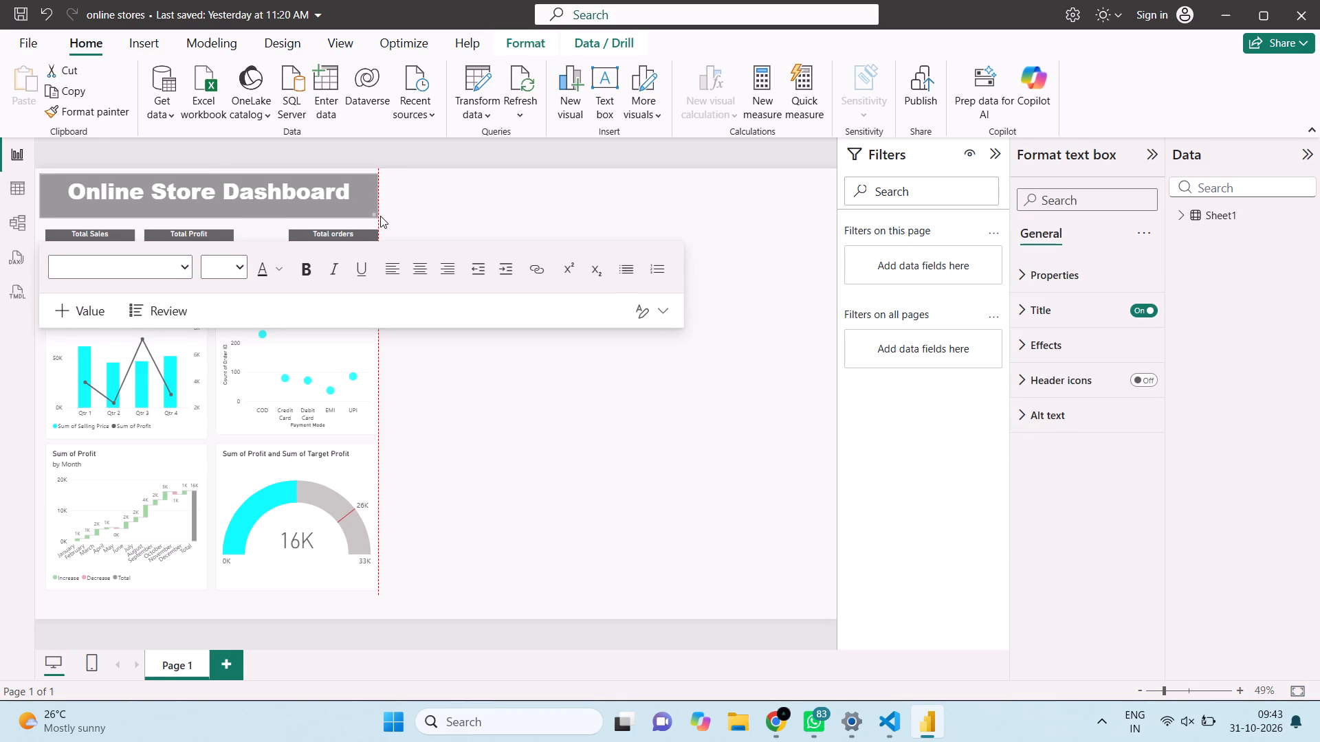
{"action": "left_click_drag", "start_coordinate": [380, 216], "coordinate": [381, 216]}
{"action": "left_click", "coordinate": [432, 196]}
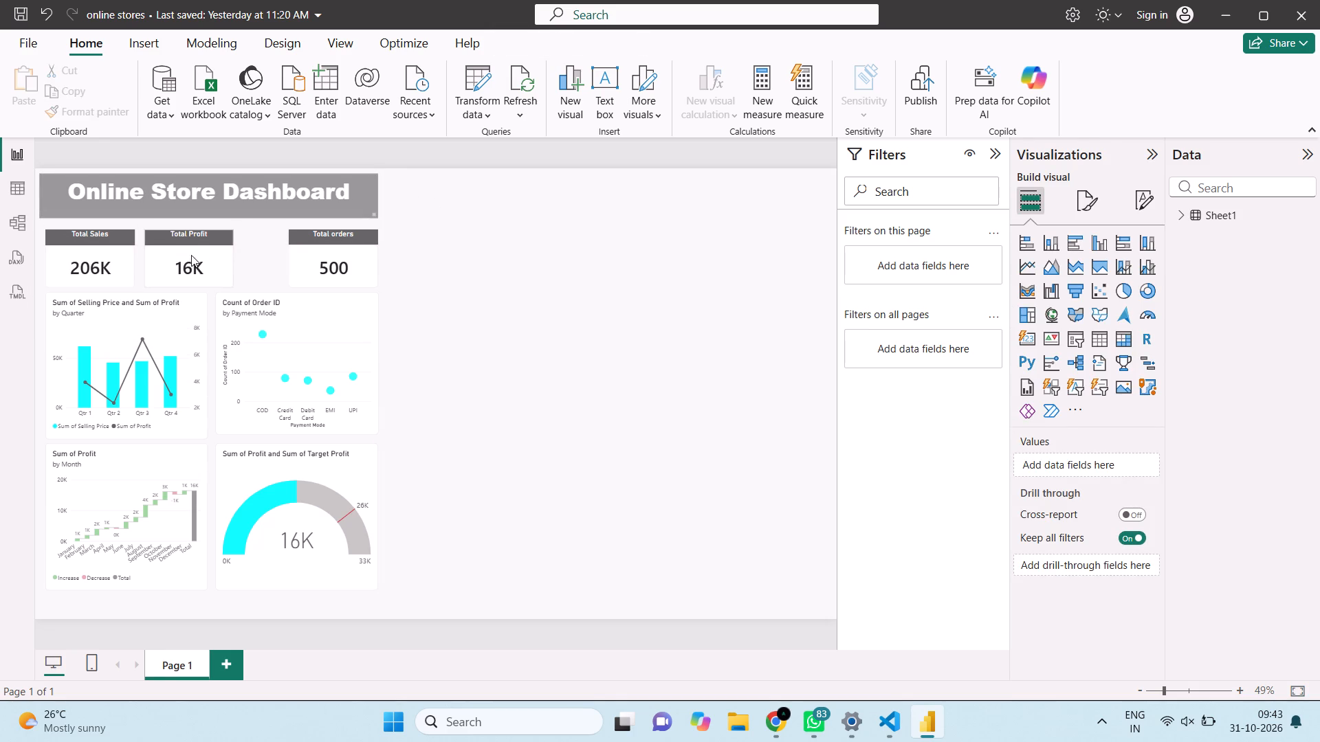
Move the Total Profit card to roughly midway between the Total Sales and Total orders cards.
{"action": "left_click_drag", "start_coordinate": [170, 265], "coordinate": [195, 266]}
{"action": "left_click", "coordinate": [510, 273]}
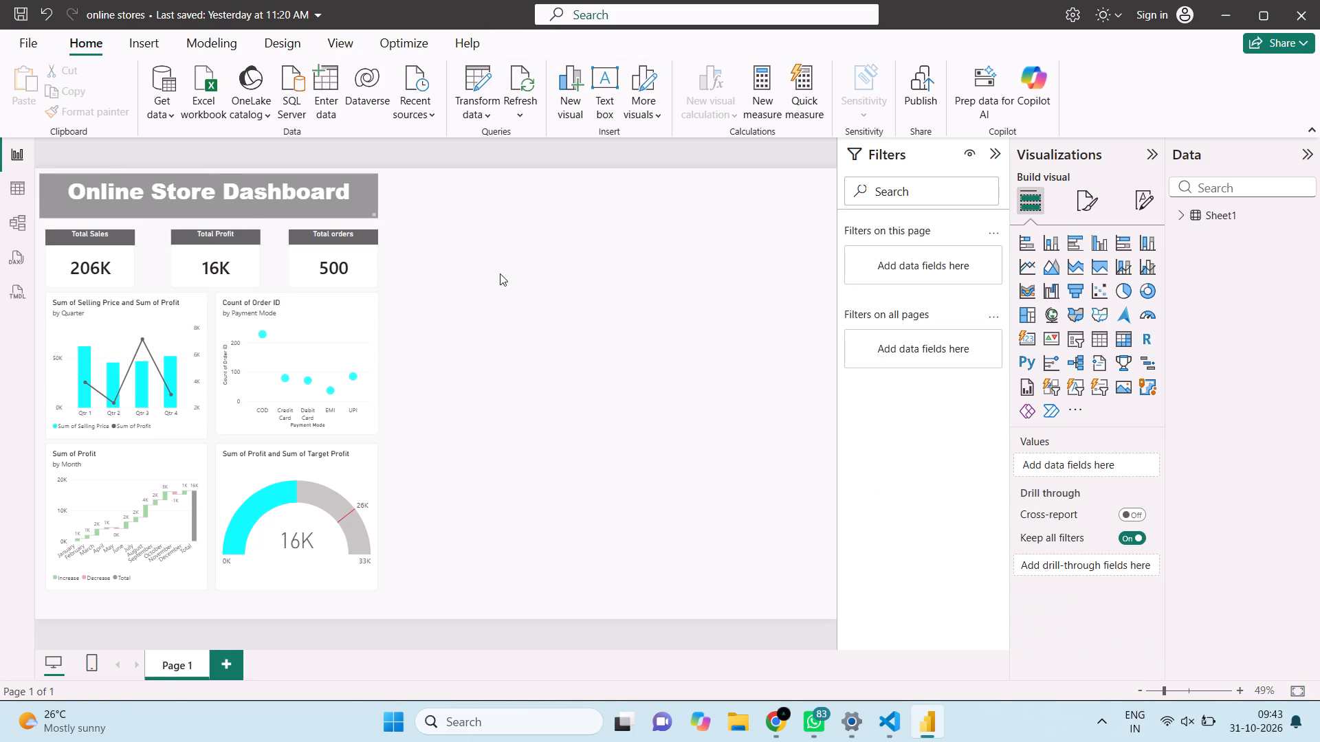
Resize the Online Store Dashboard title box so its left edge aligns with the Total Sales card and charts below.
{"action": "left_click", "coordinate": [120, 198]}
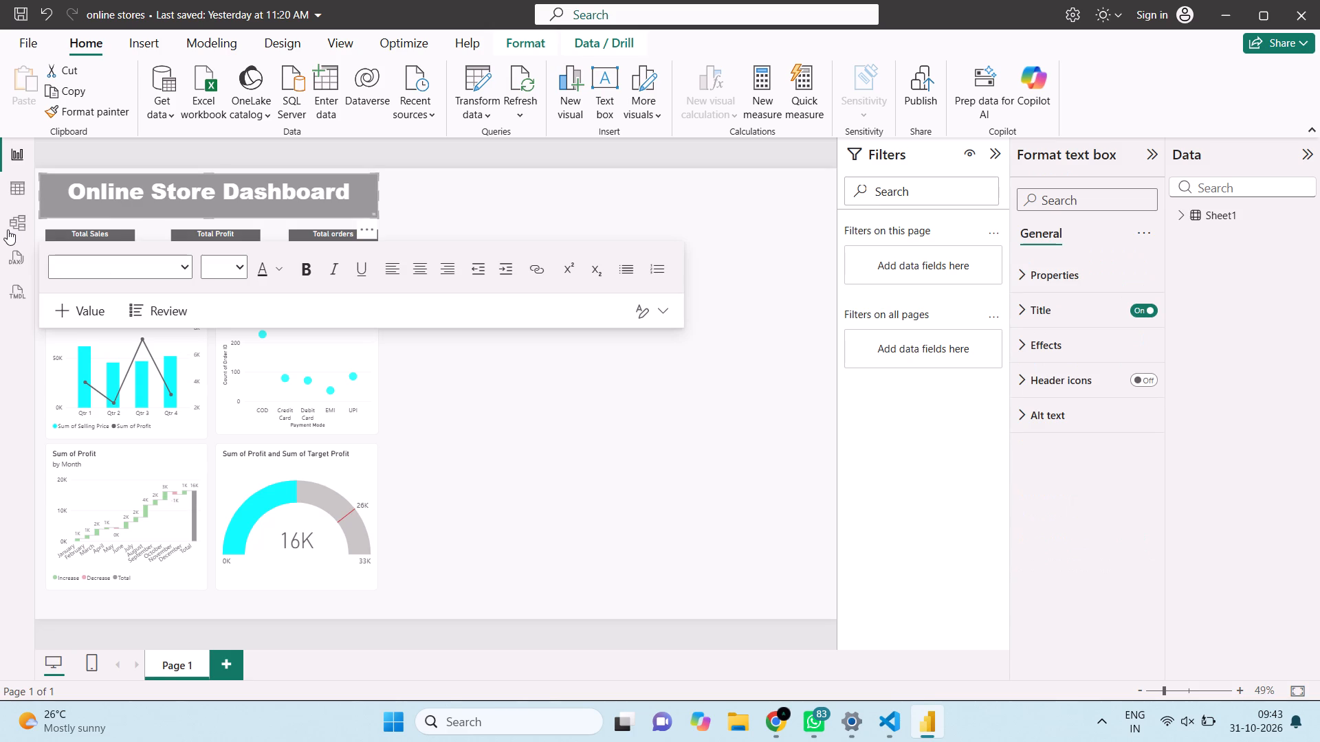
{"action": "left_click", "coordinate": [41, 214]}
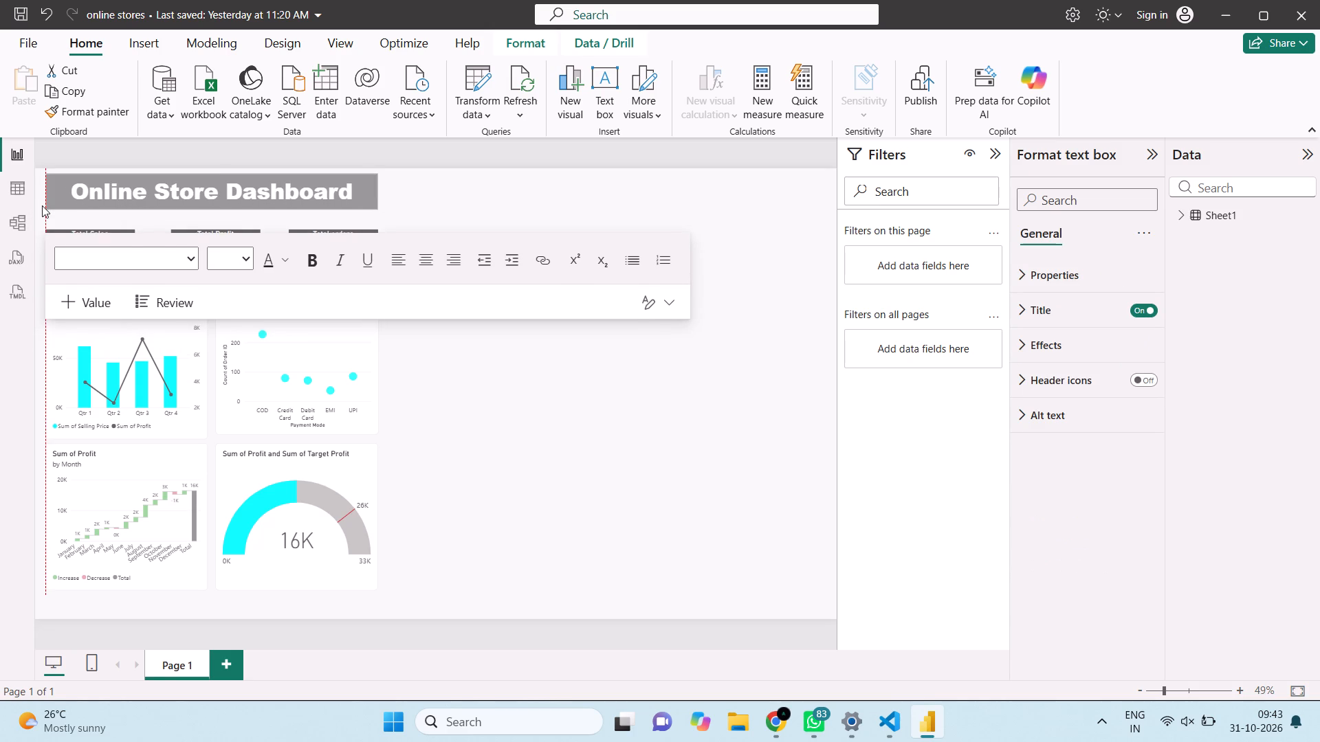
{"action": "left_click", "coordinate": [434, 177]}
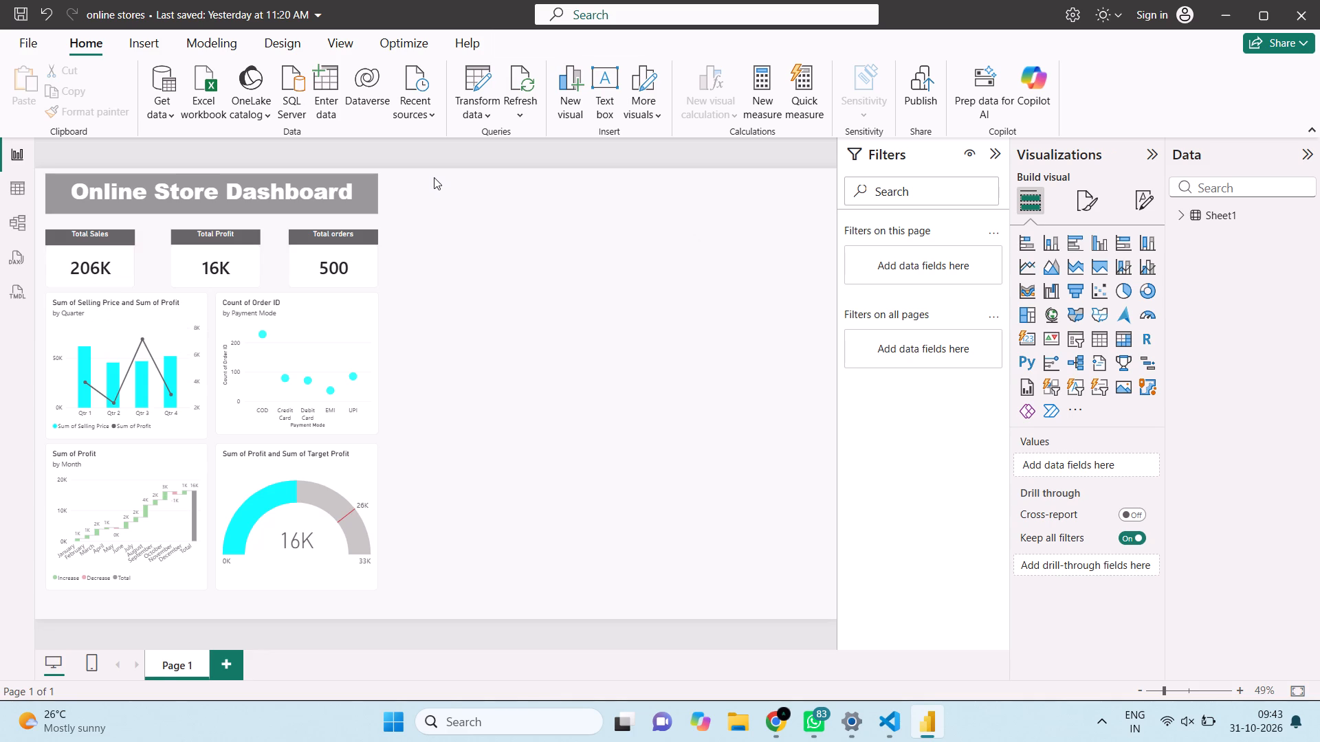
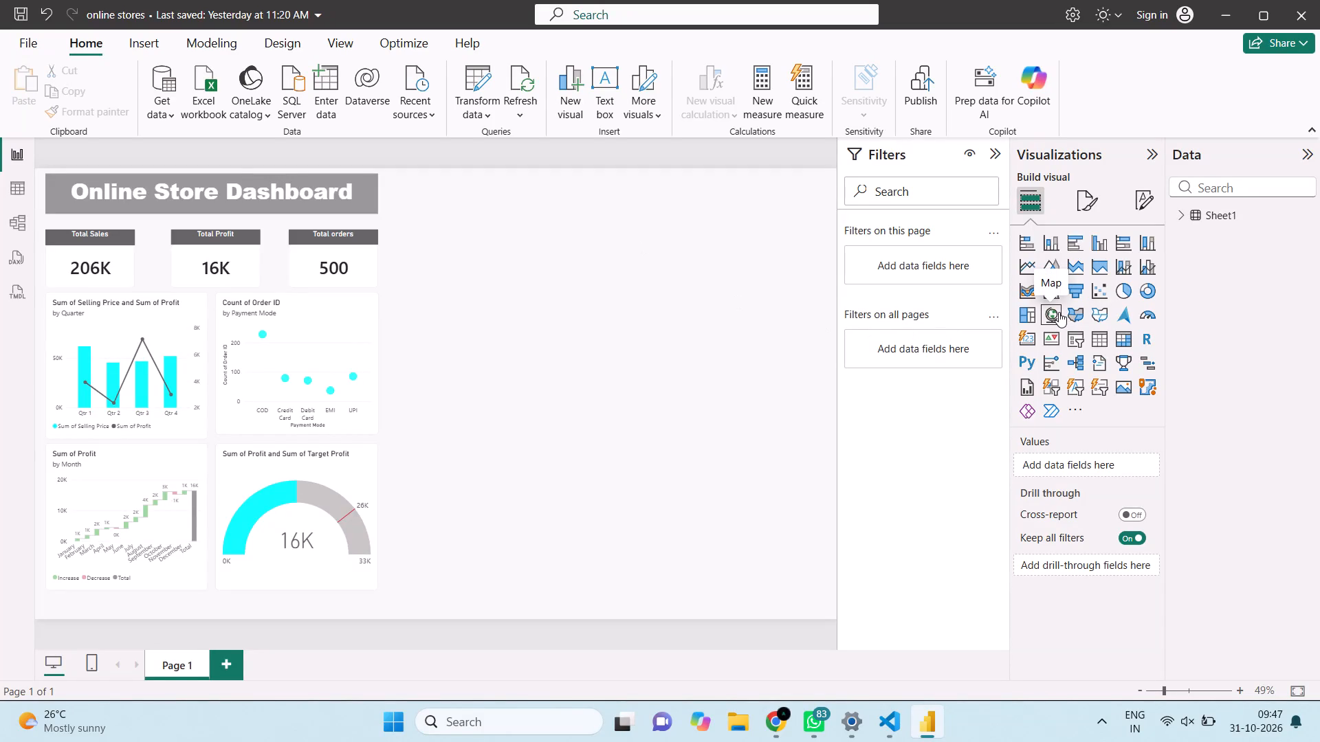
Add a Map visual and place it beside the Online Store Dashboard title box, with their top edges aligned.
{"action": "left_click", "coordinate": [1059, 312]}
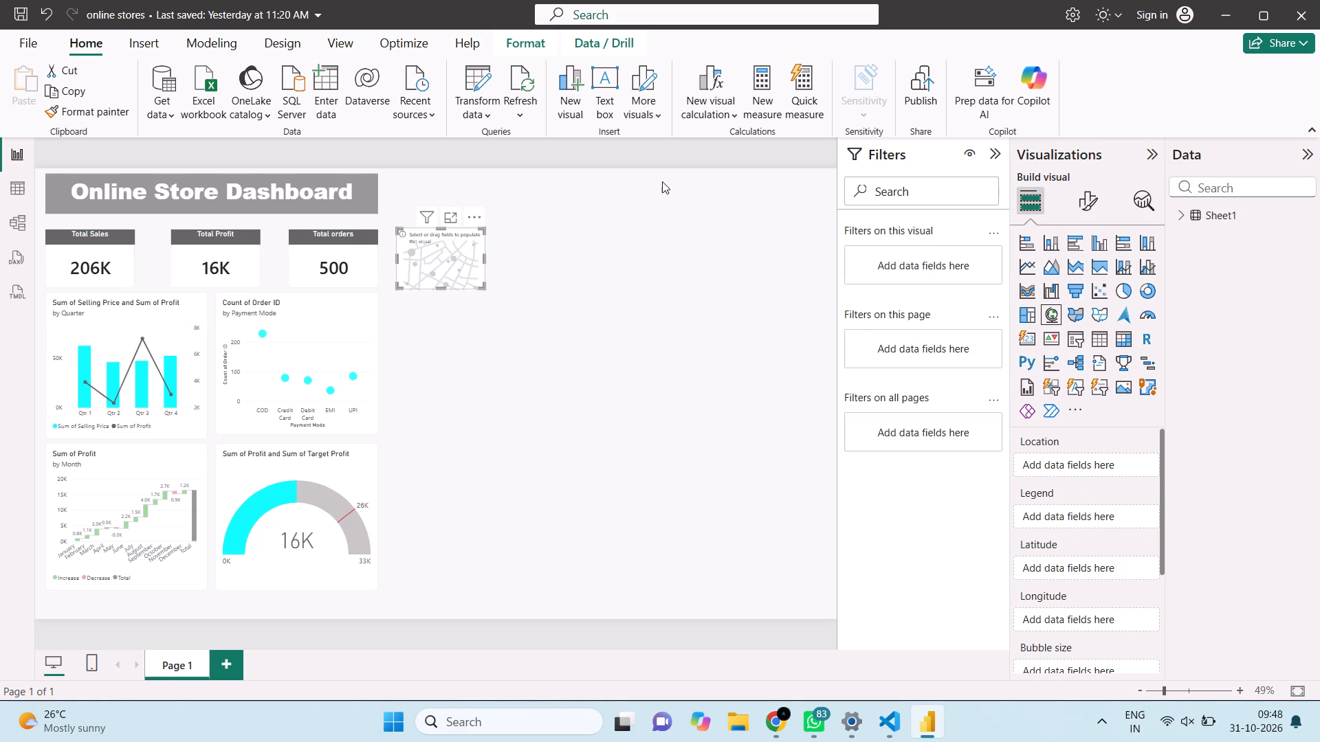
{"action": "left_click_drag", "start_coordinate": [446, 255], "coordinate": [445, 204]}
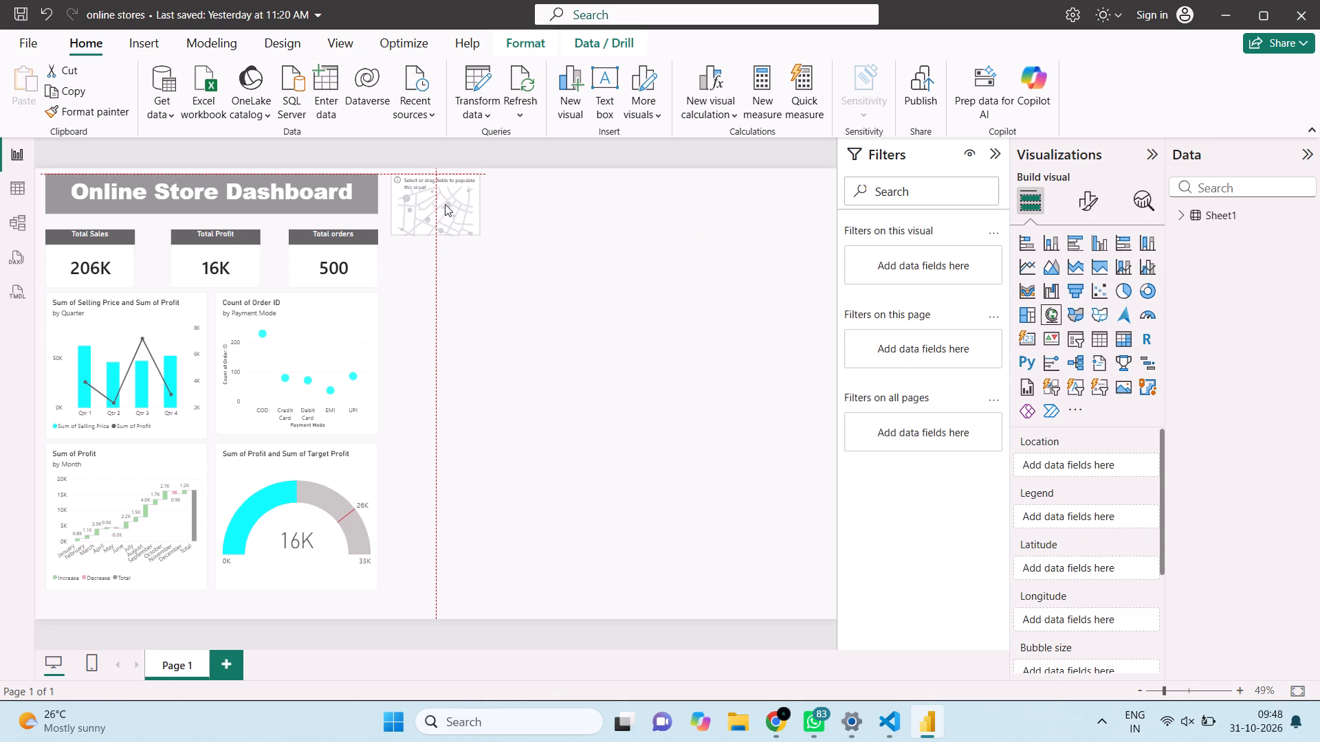
{"action": "left_click_drag", "start_coordinate": [445, 204], "coordinate": [445, 205]}
Enlarge the empty map to about the title box's width, extending down to the lower part of the Count of Order ID chart.
{"action": "left_click_drag", "start_coordinate": [480, 234], "coordinate": [605, 322]}
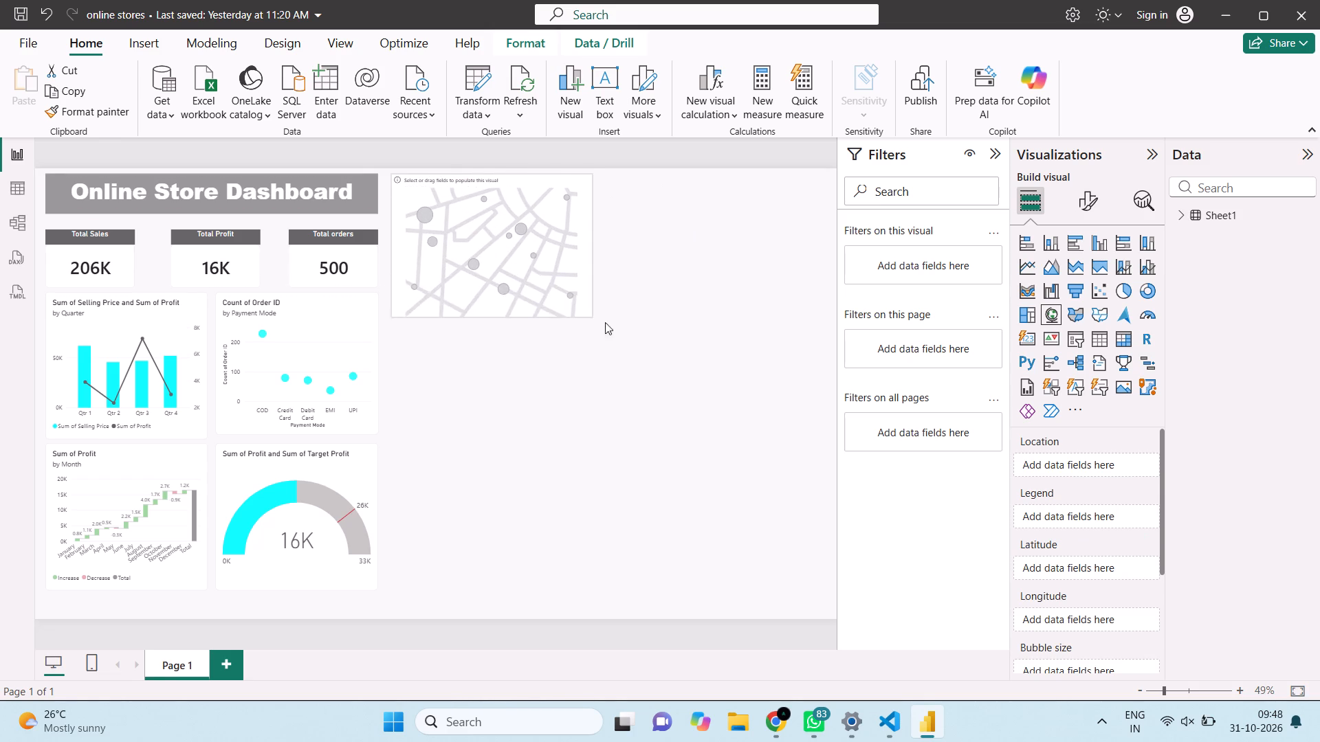
{"action": "left_click_drag", "start_coordinate": [605, 322], "coordinate": [719, 392]}
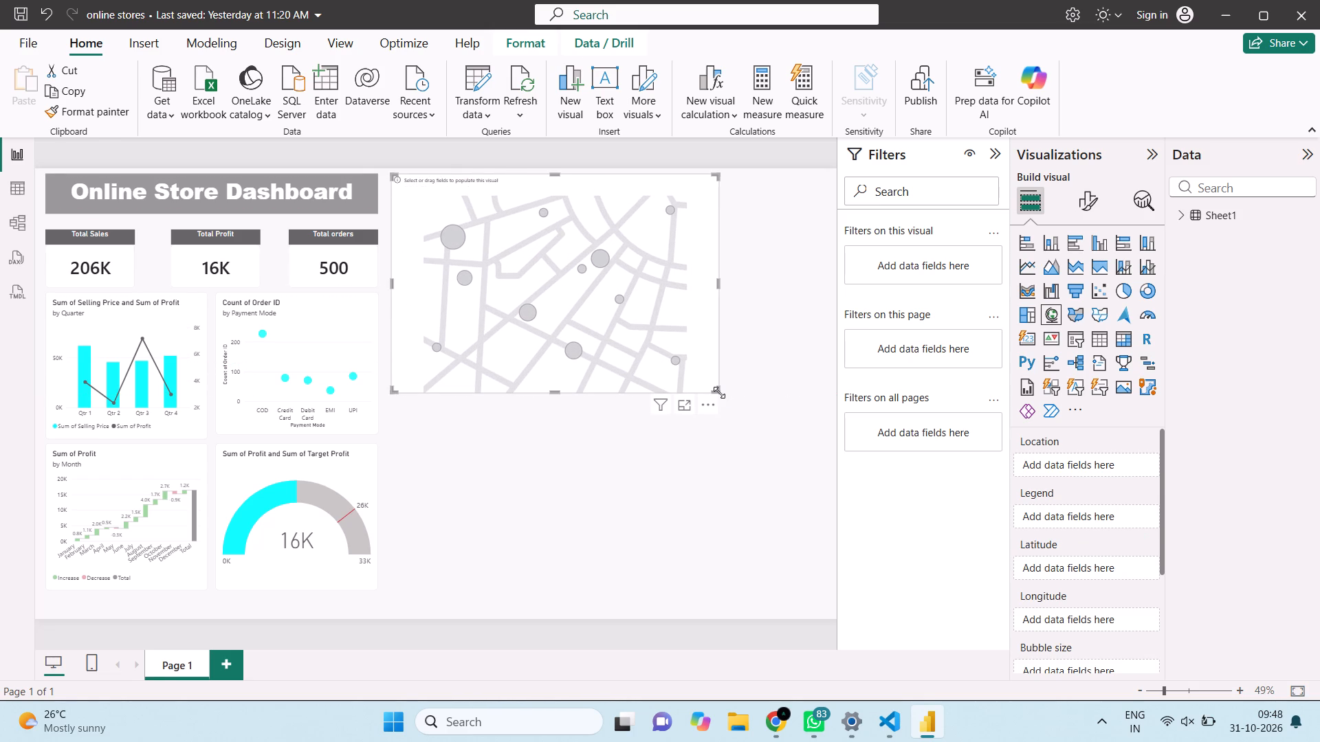
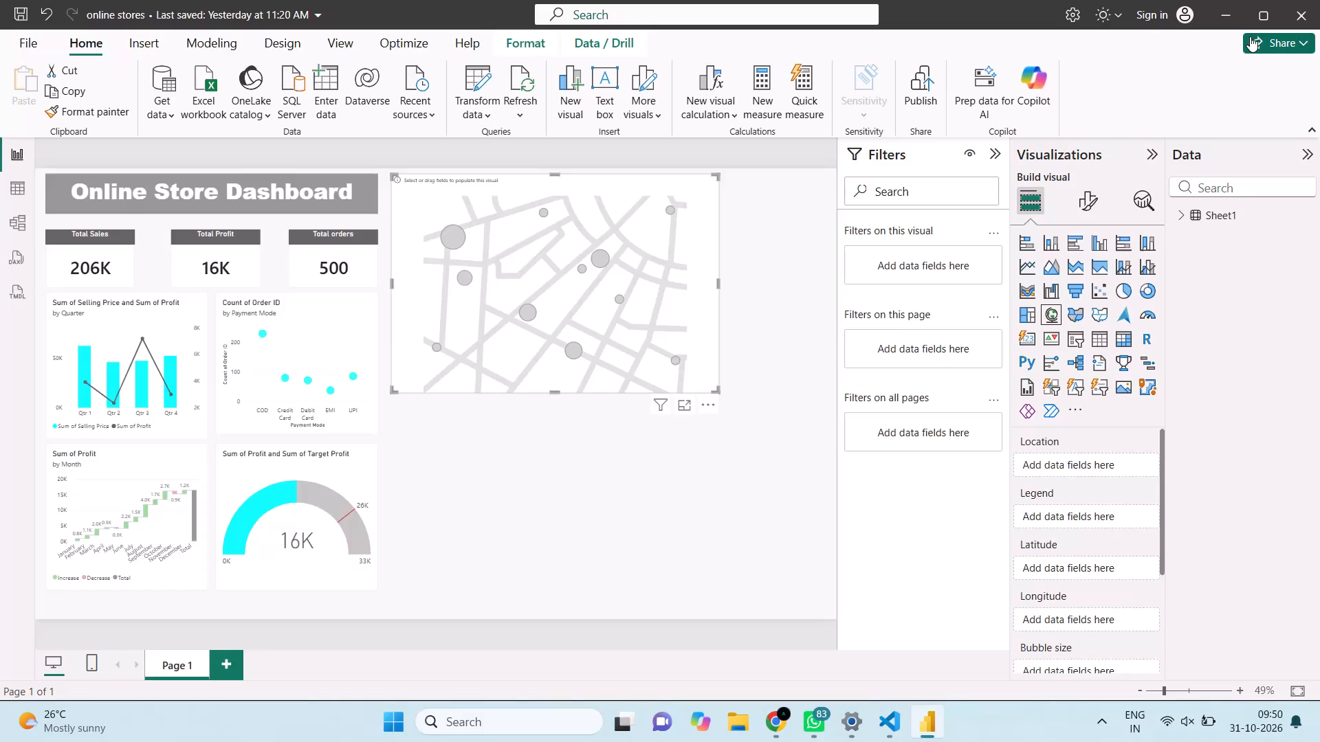
In the Sheet1 table data, set the State column's data category to State or Province.
{"action": "left_click", "coordinate": [1181, 214]}
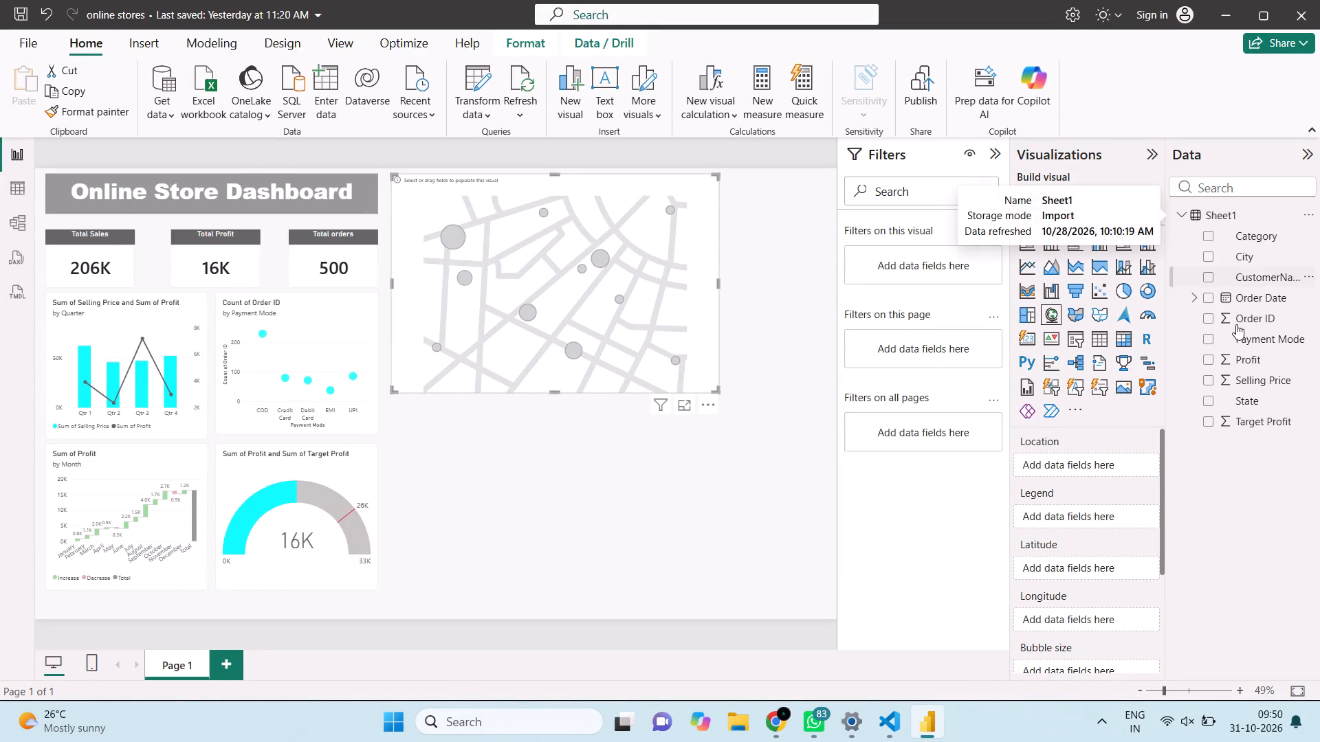
{"action": "left_click", "coordinate": [1246, 396]}
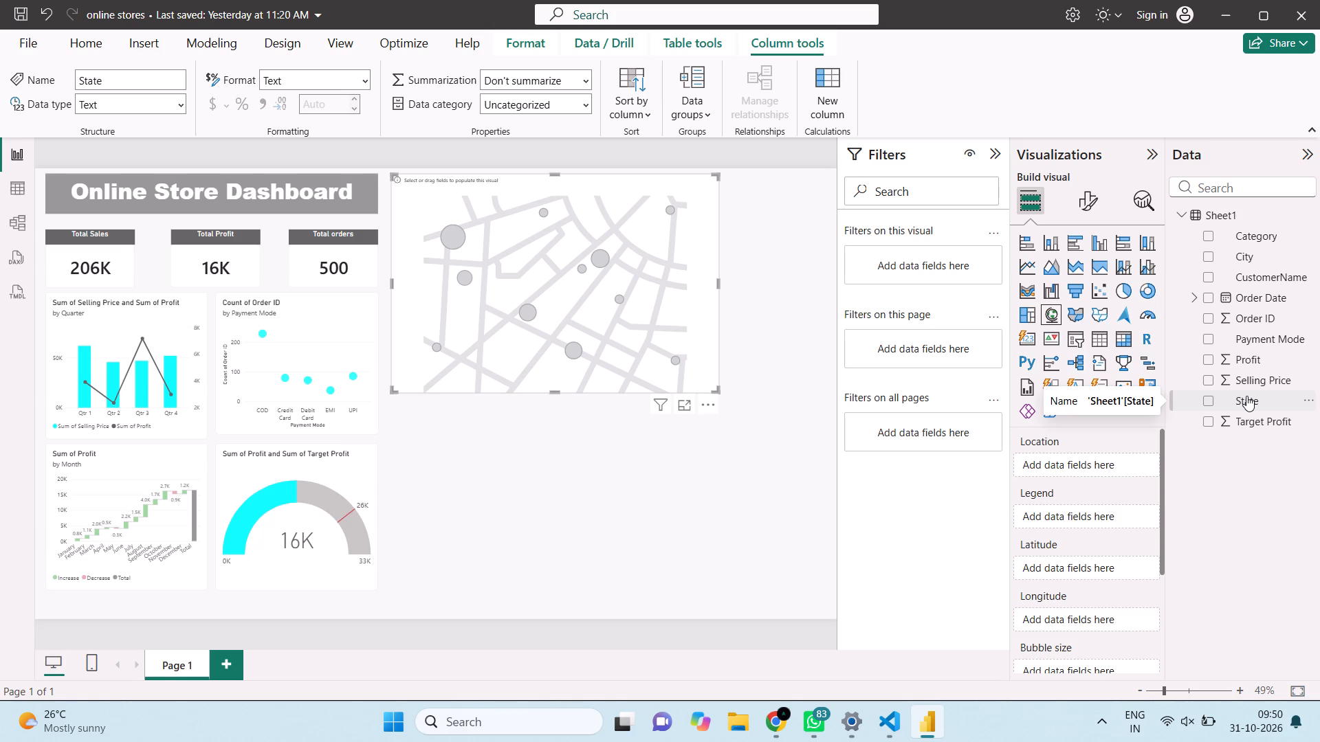
{"action": "left_click", "coordinate": [786, 38]}
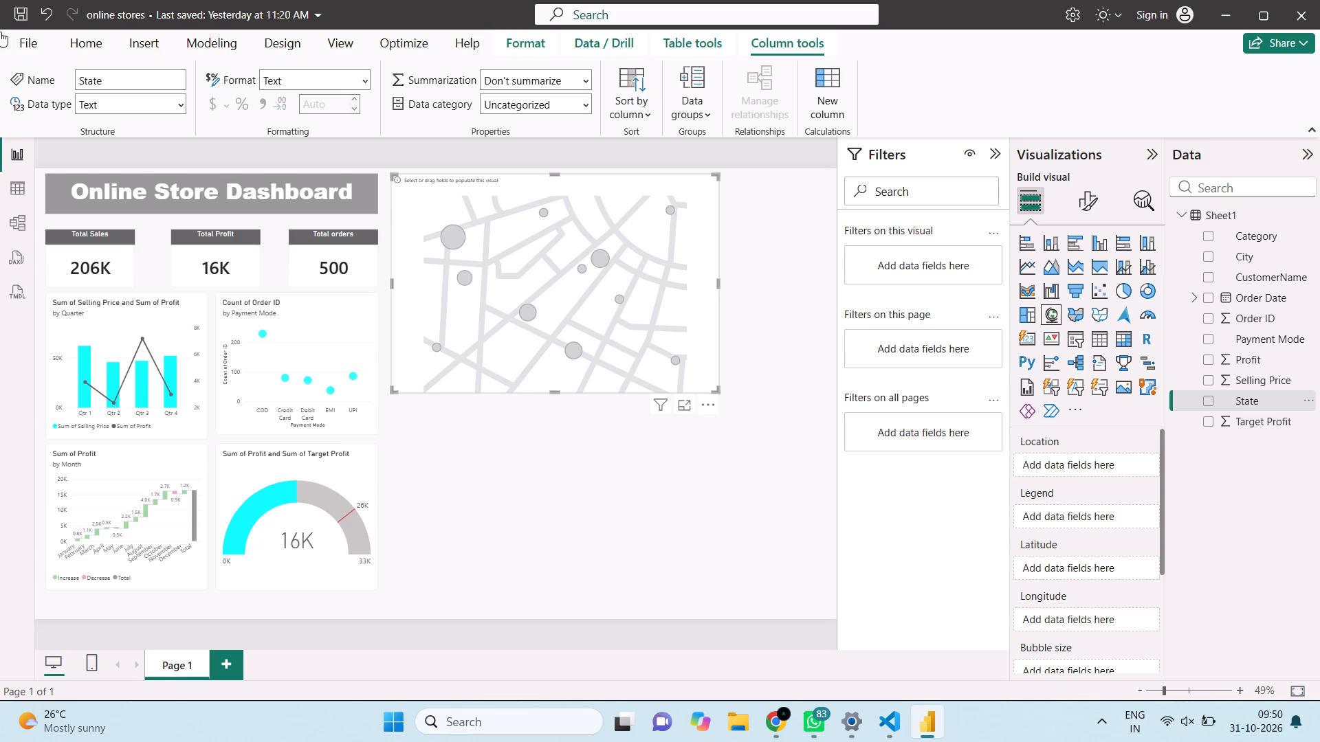
{"action": "left_click", "coordinate": [3, 188]}
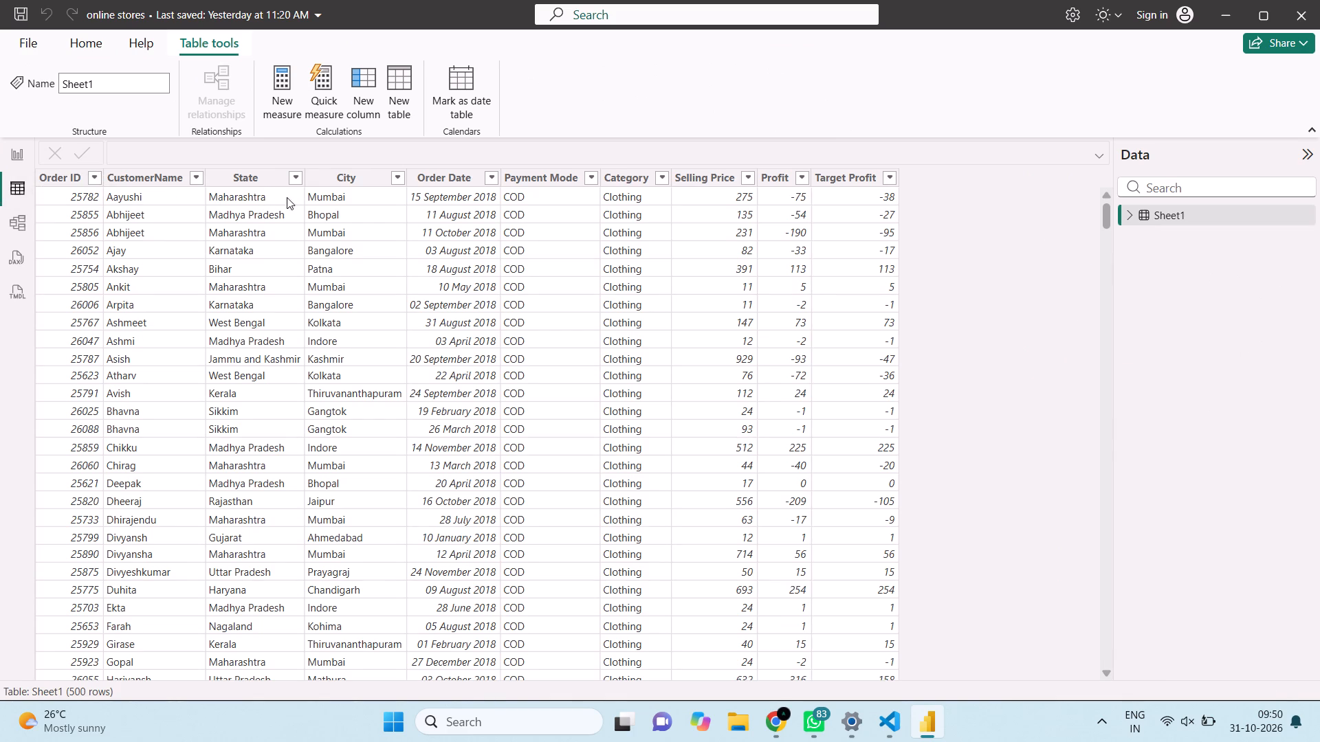
{"action": "left_click", "coordinate": [289, 180]}
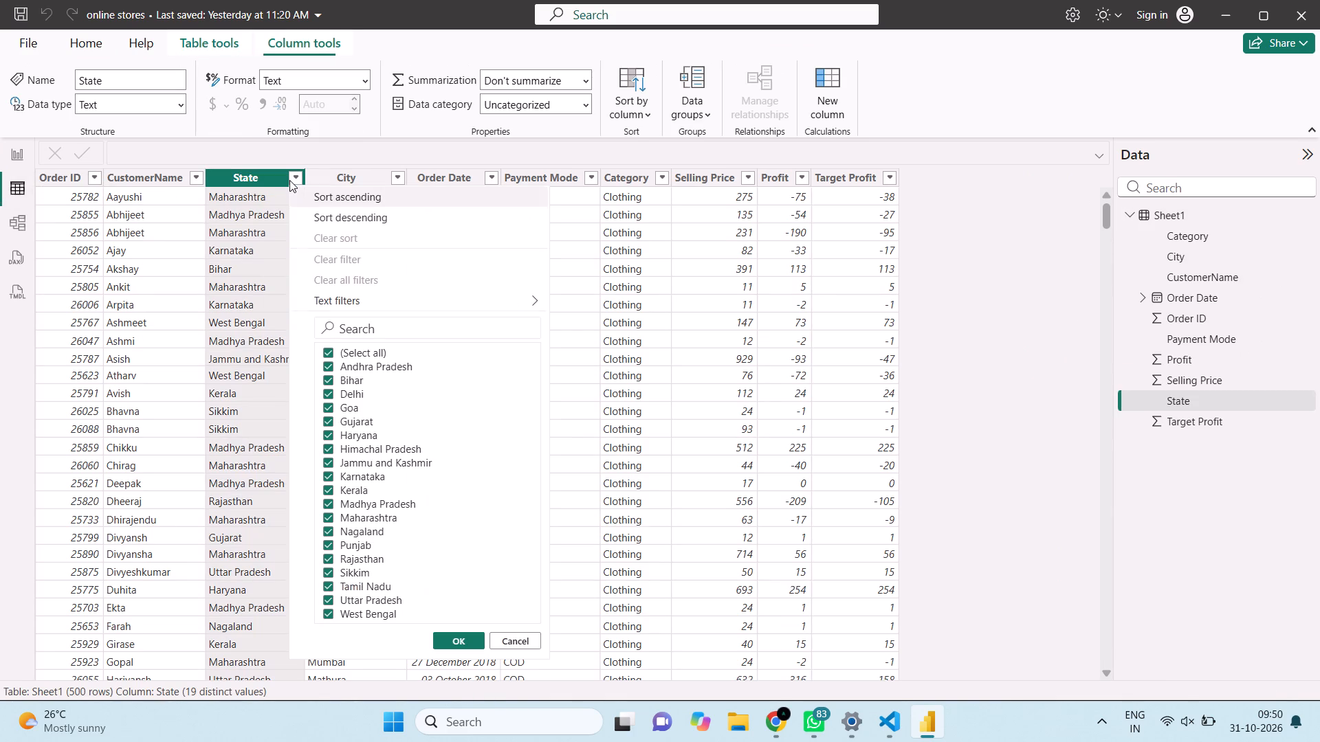
{"action": "left_click", "coordinate": [289, 180]}
{"action": "left_click", "coordinate": [276, 173]}
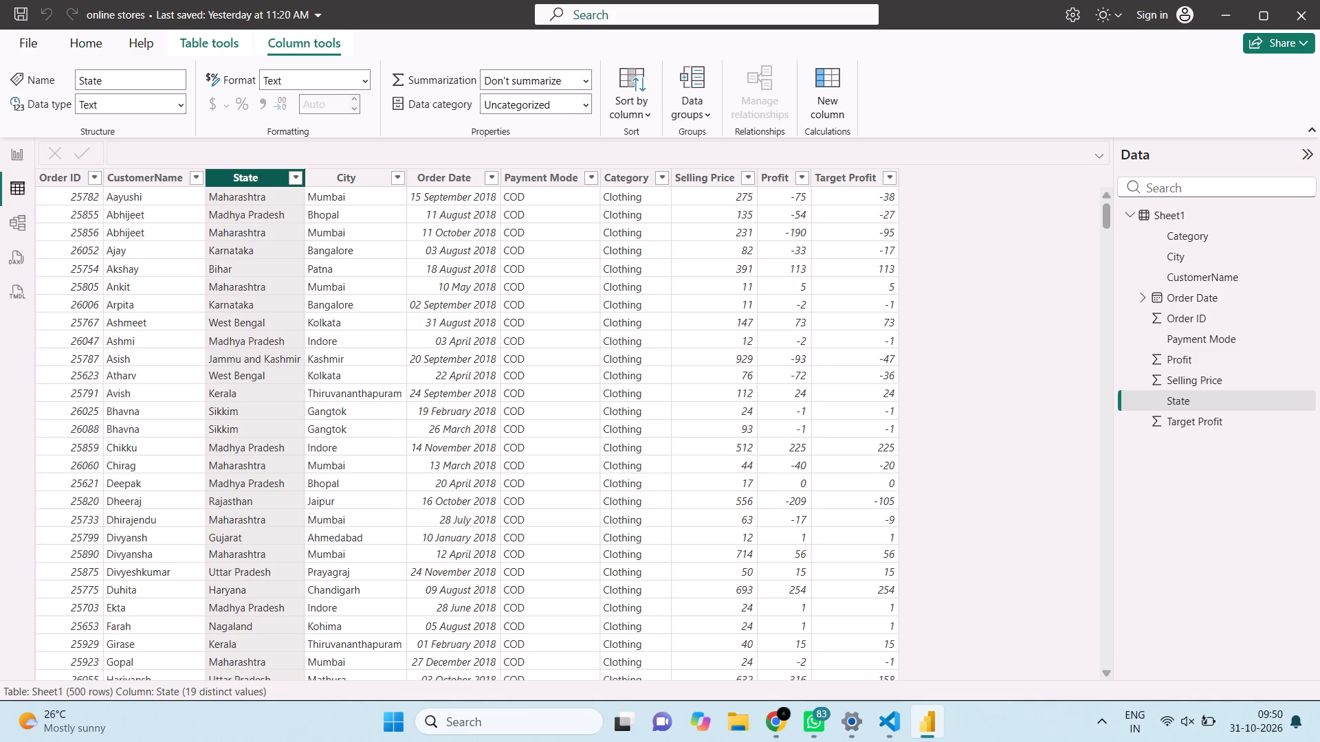
{"action": "left_click", "coordinate": [292, 174]}
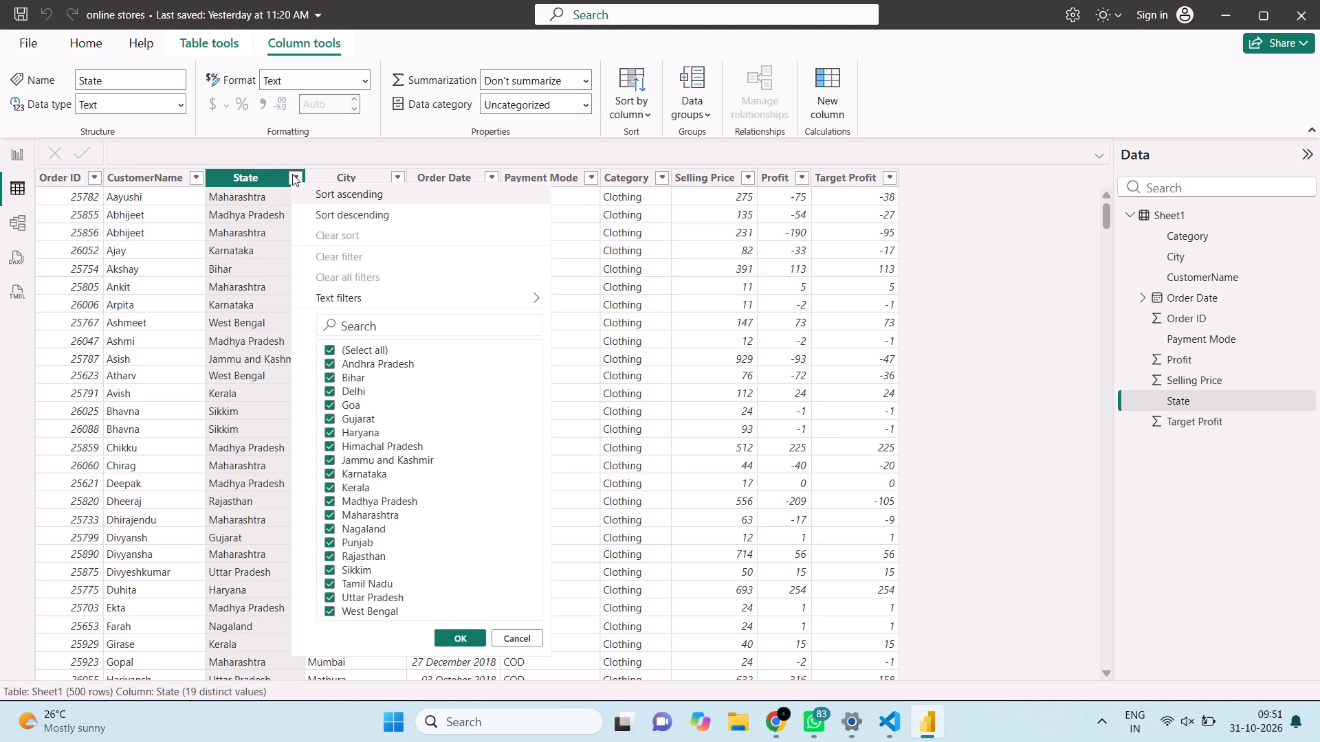
{"action": "left_click", "coordinate": [267, 153]}
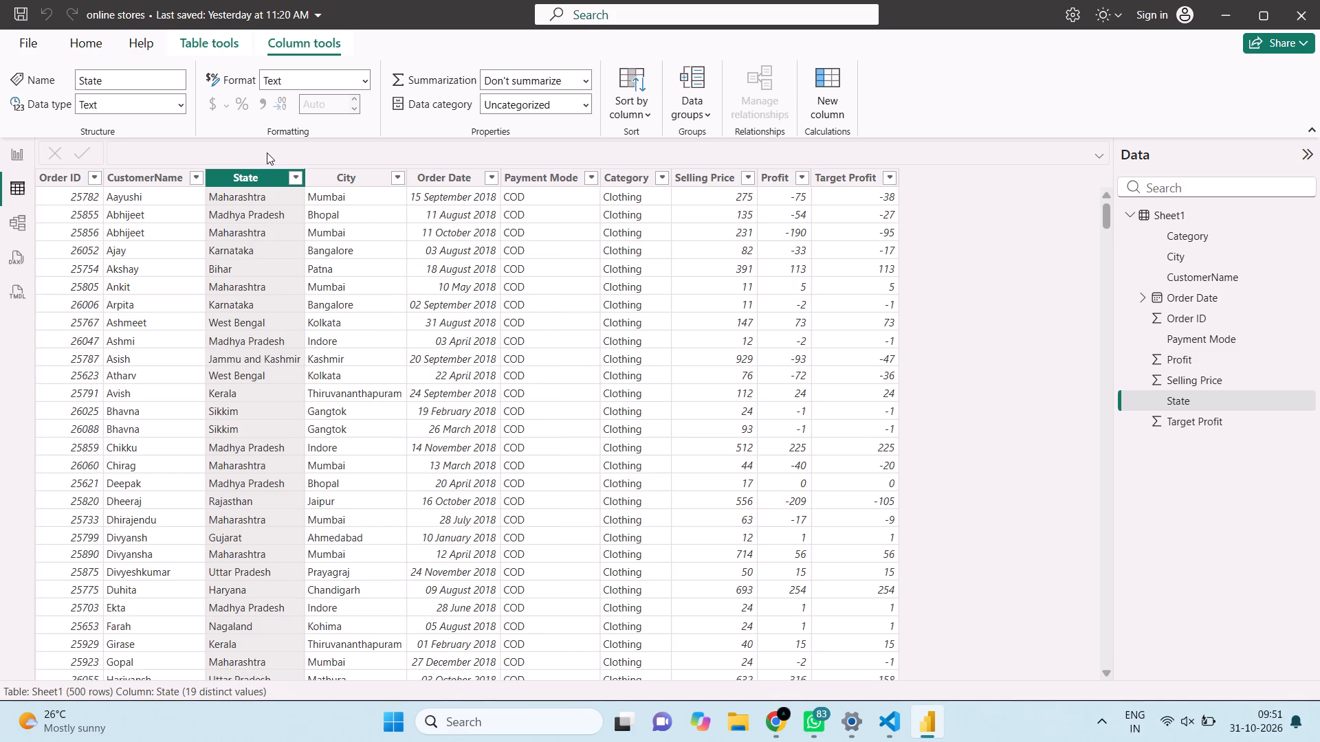
{"action": "left_click", "coordinate": [531, 114]}
{"action": "left_click", "coordinate": [582, 102]}
{"action": "left_click", "coordinate": [573, 249]}
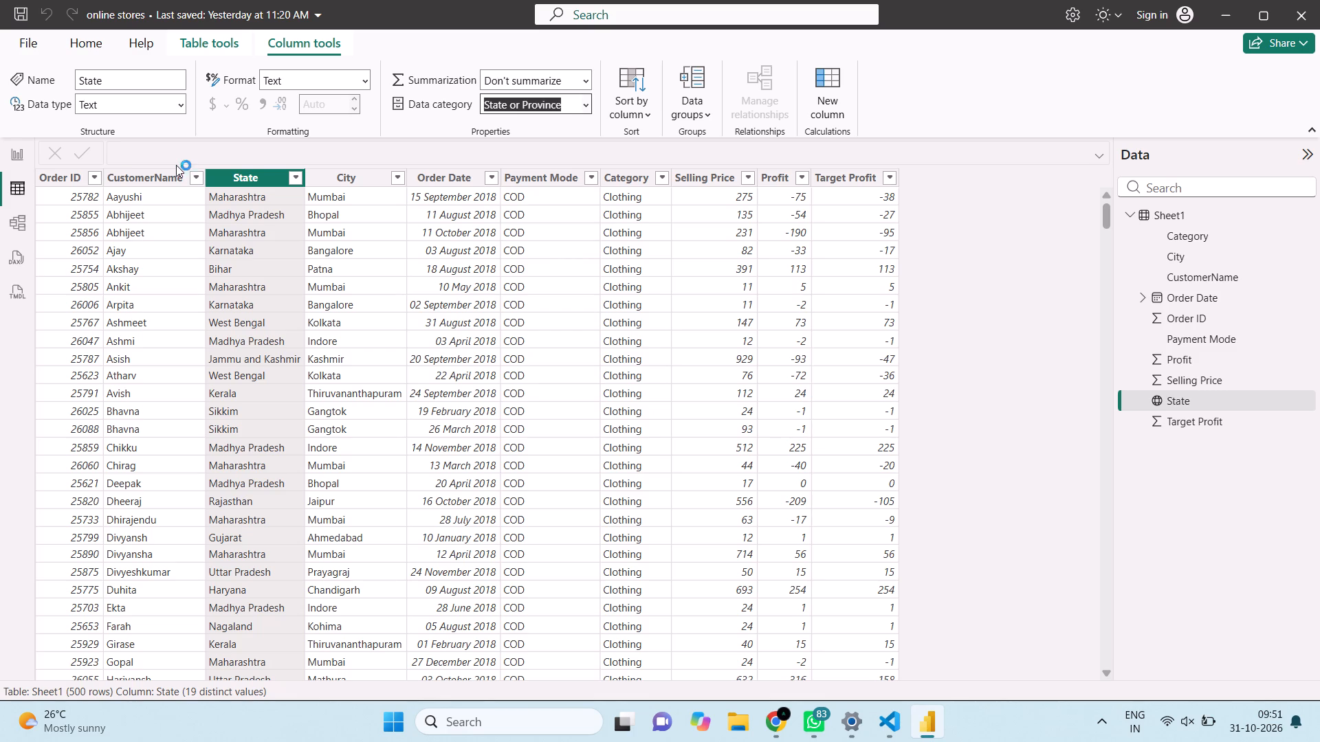
Back on the report page, assign the State field to the empty map's Location.
{"action": "left_click", "coordinate": [16, 147]}
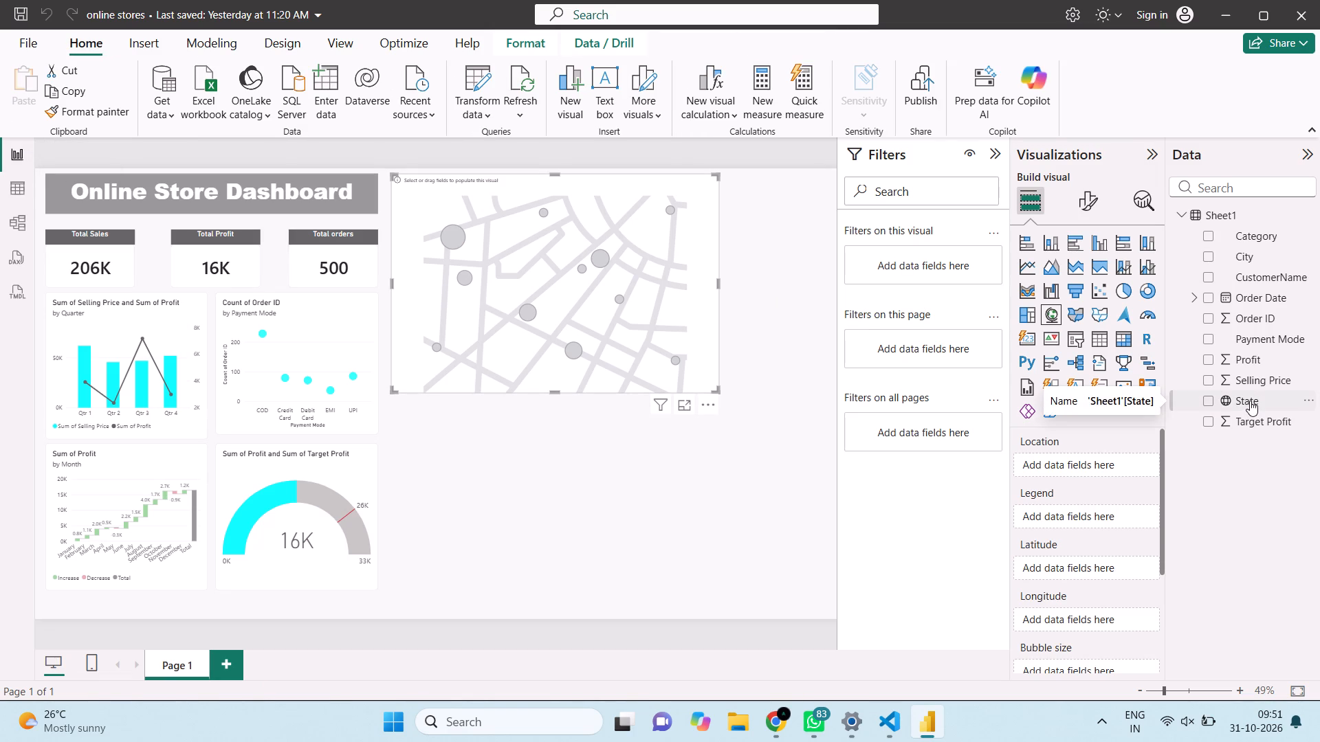
{"action": "left_click_drag", "start_coordinate": [1250, 401], "coordinate": [1112, 466]}
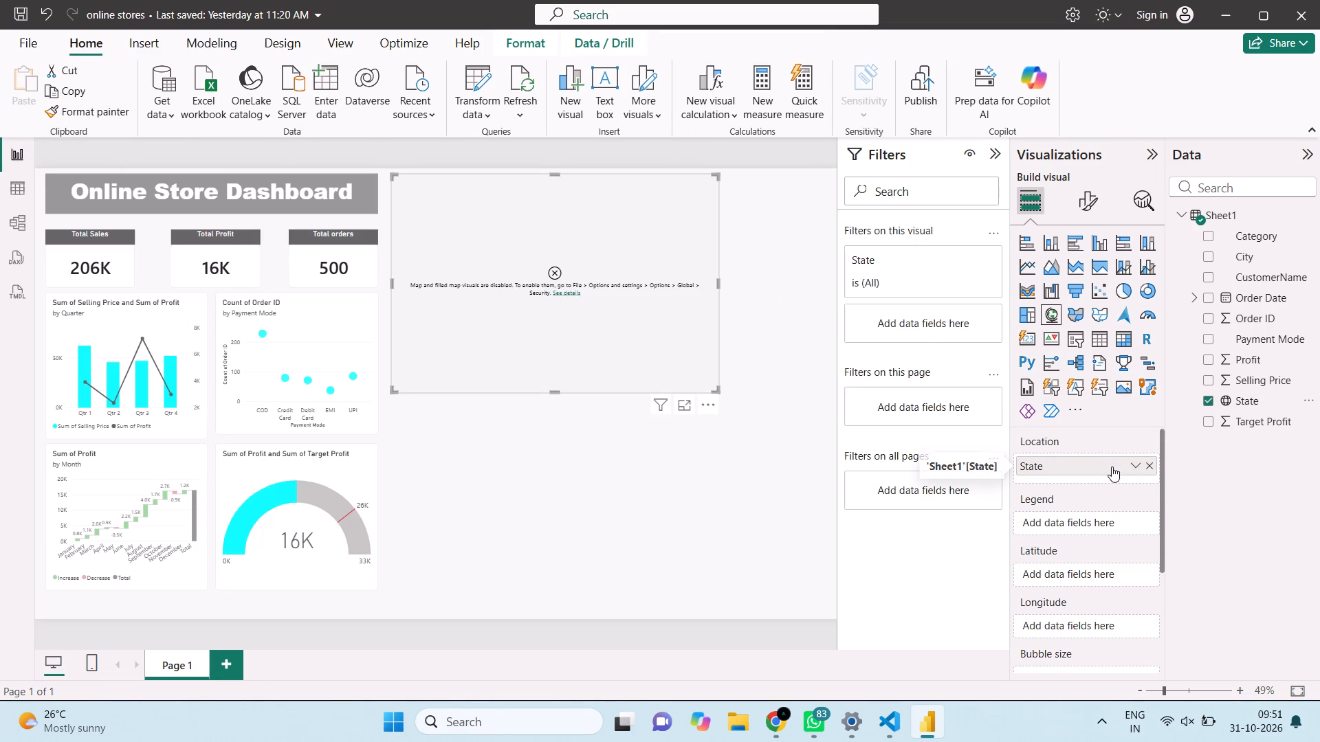
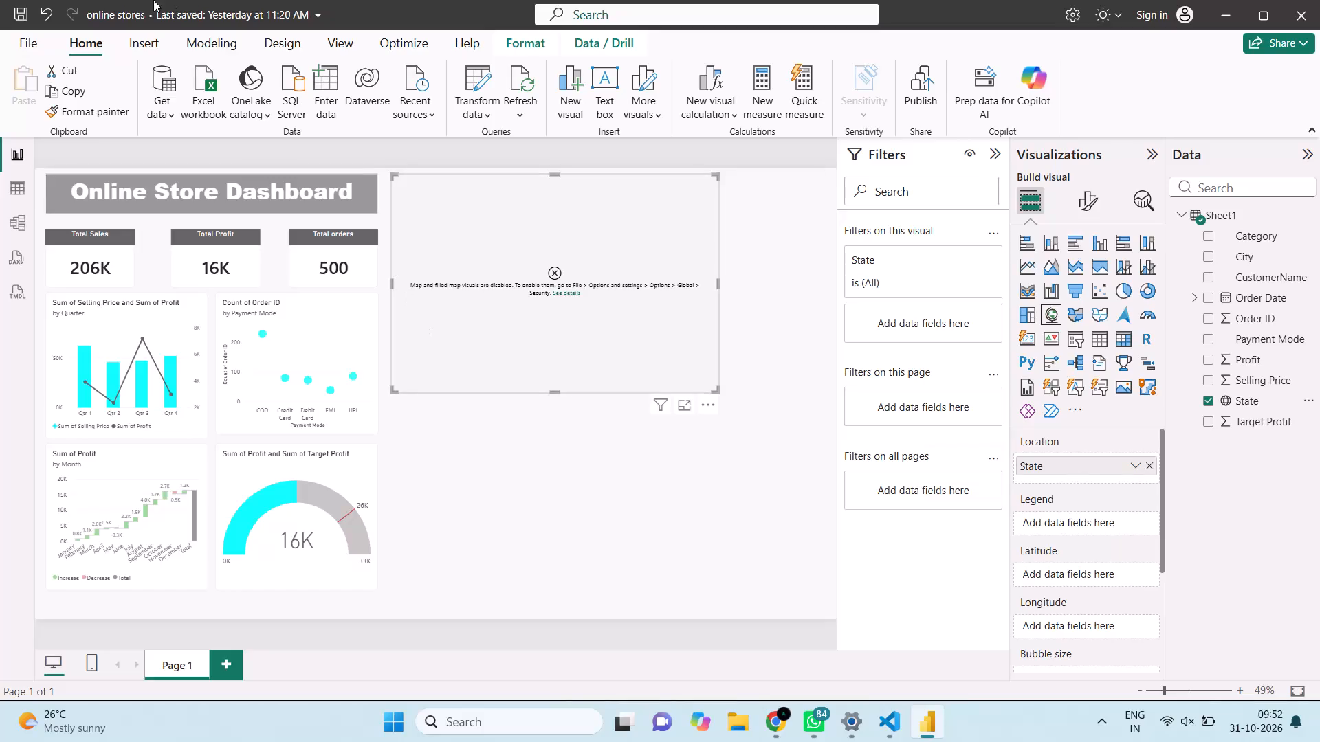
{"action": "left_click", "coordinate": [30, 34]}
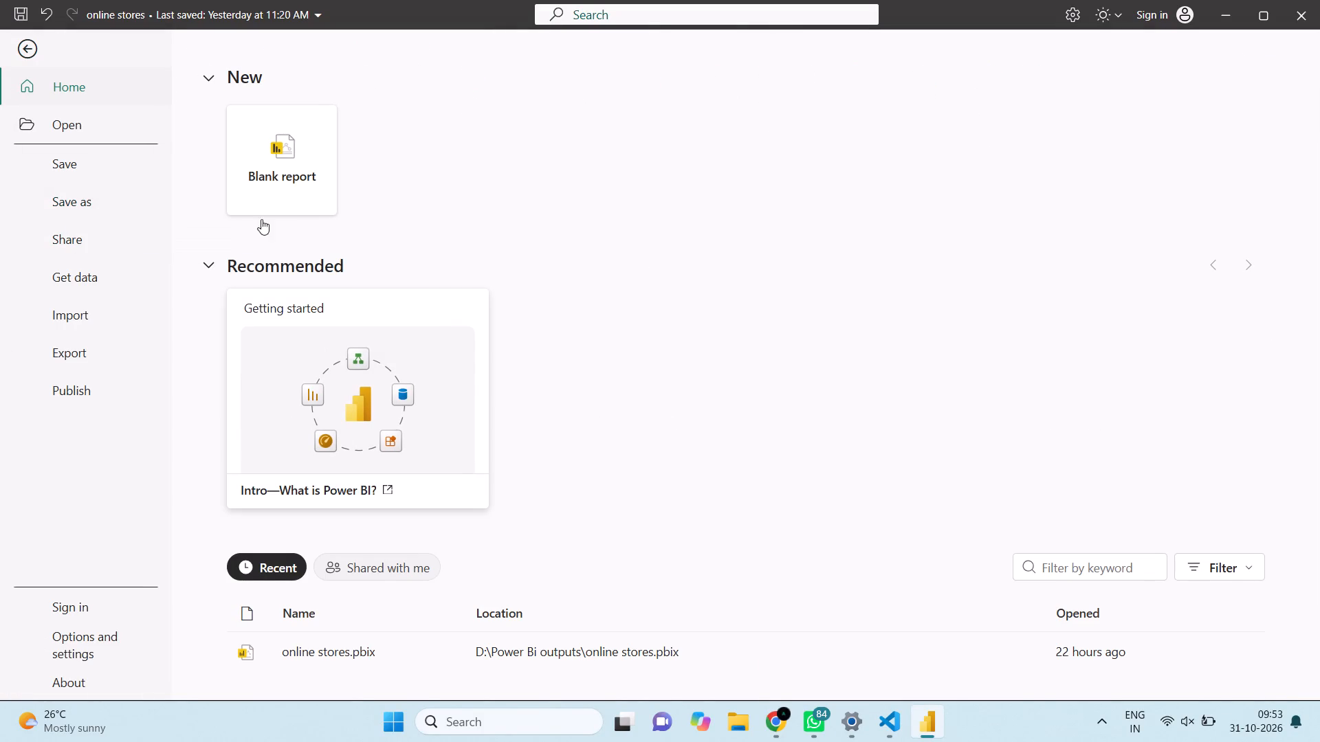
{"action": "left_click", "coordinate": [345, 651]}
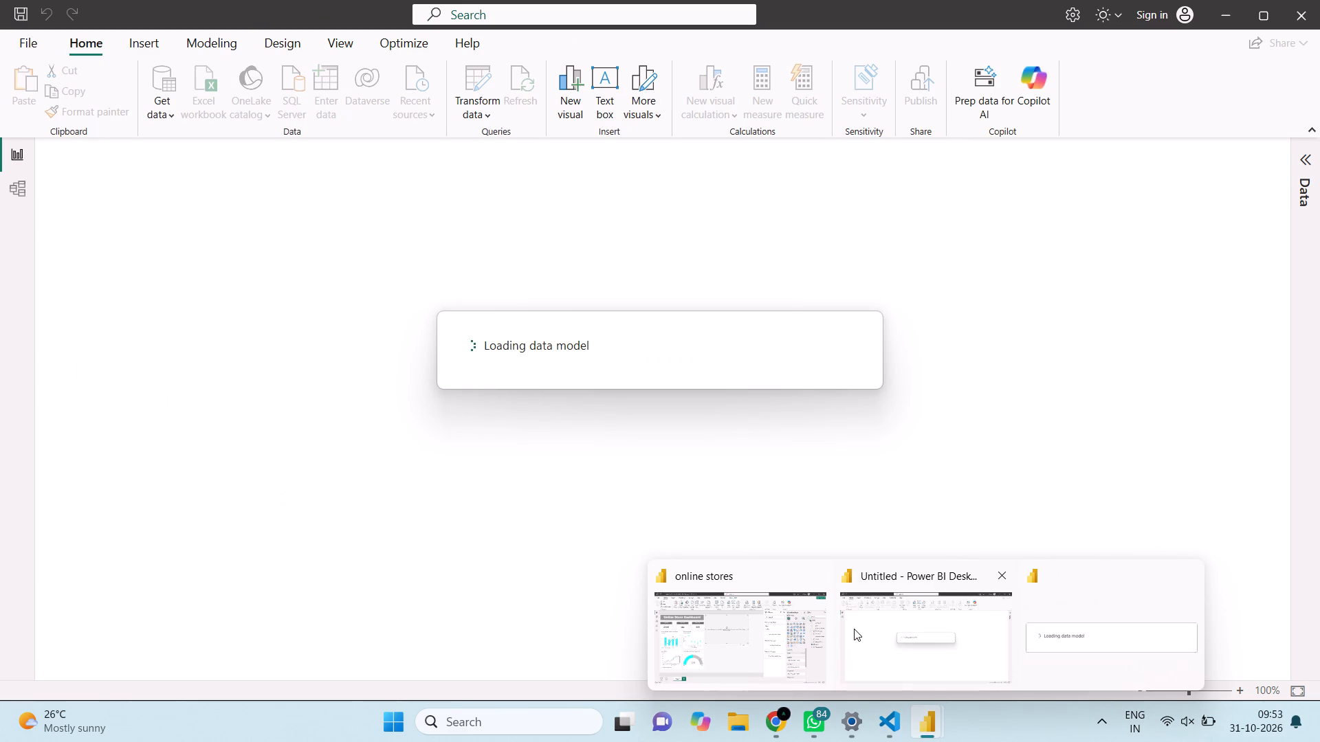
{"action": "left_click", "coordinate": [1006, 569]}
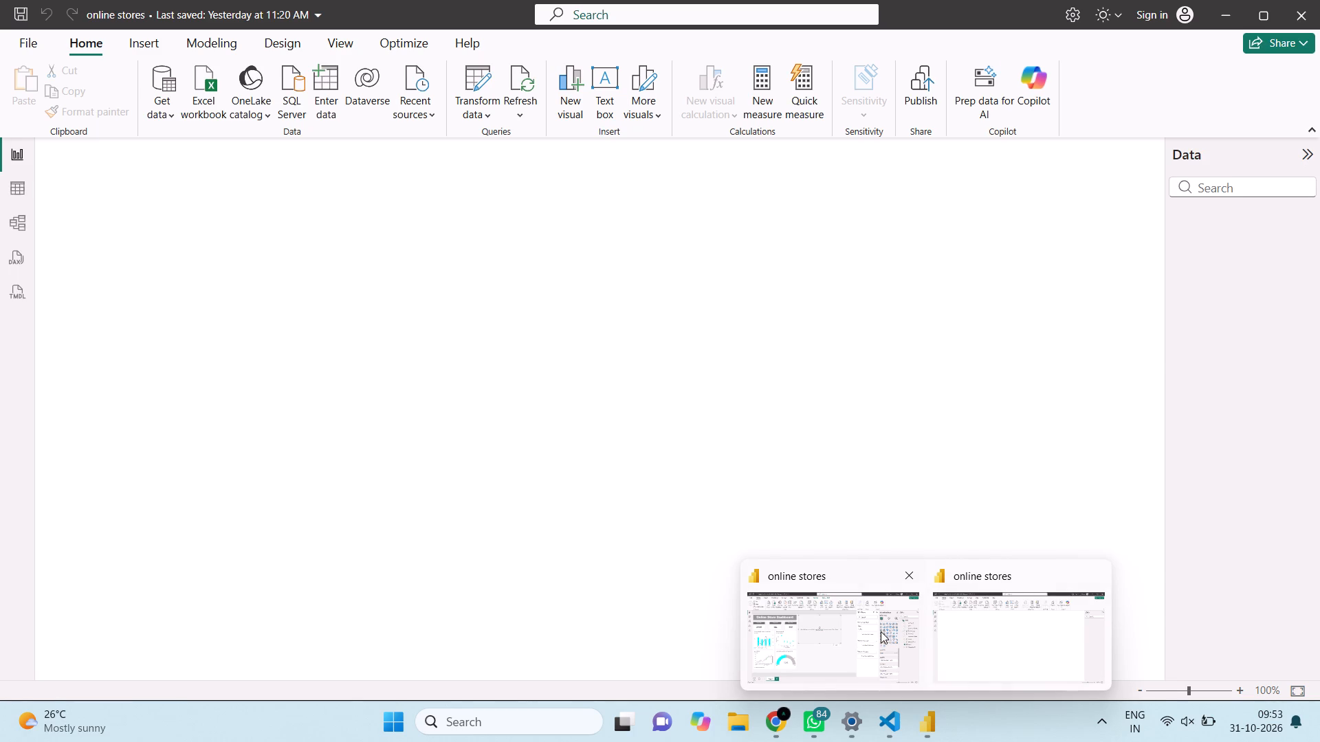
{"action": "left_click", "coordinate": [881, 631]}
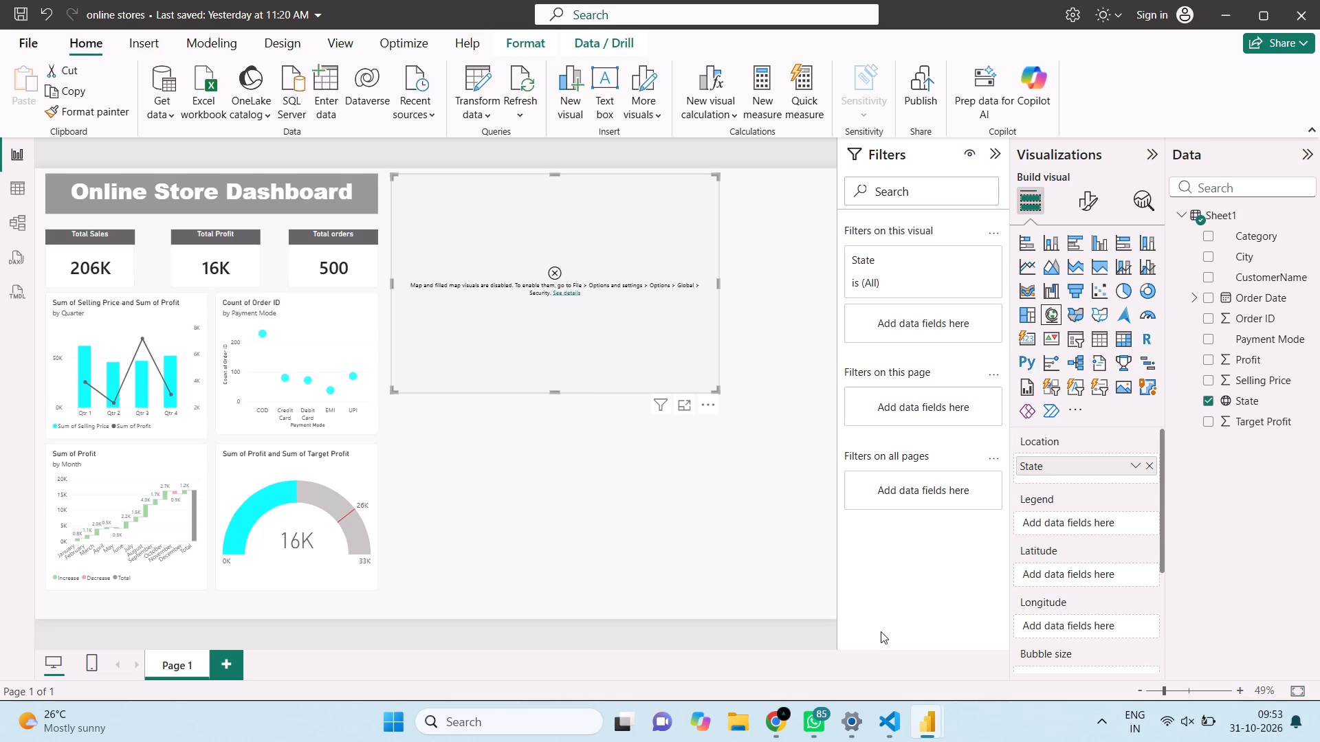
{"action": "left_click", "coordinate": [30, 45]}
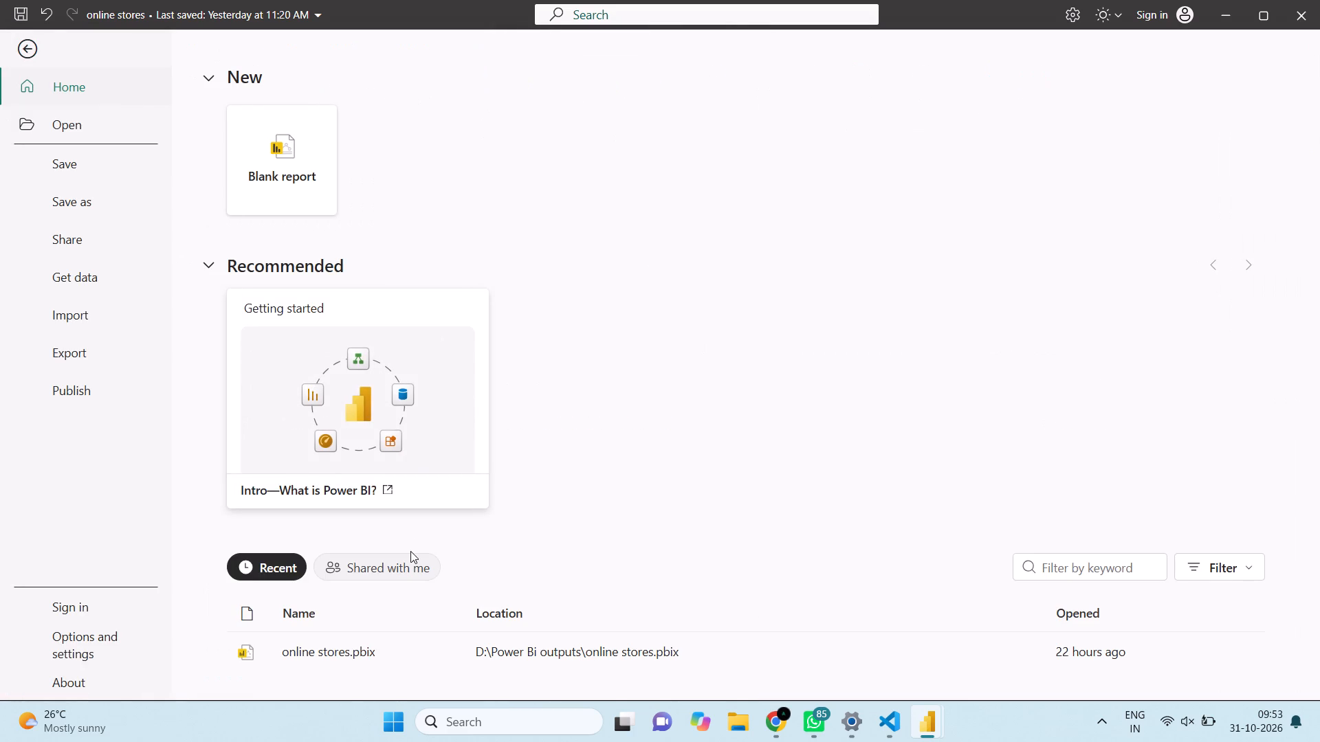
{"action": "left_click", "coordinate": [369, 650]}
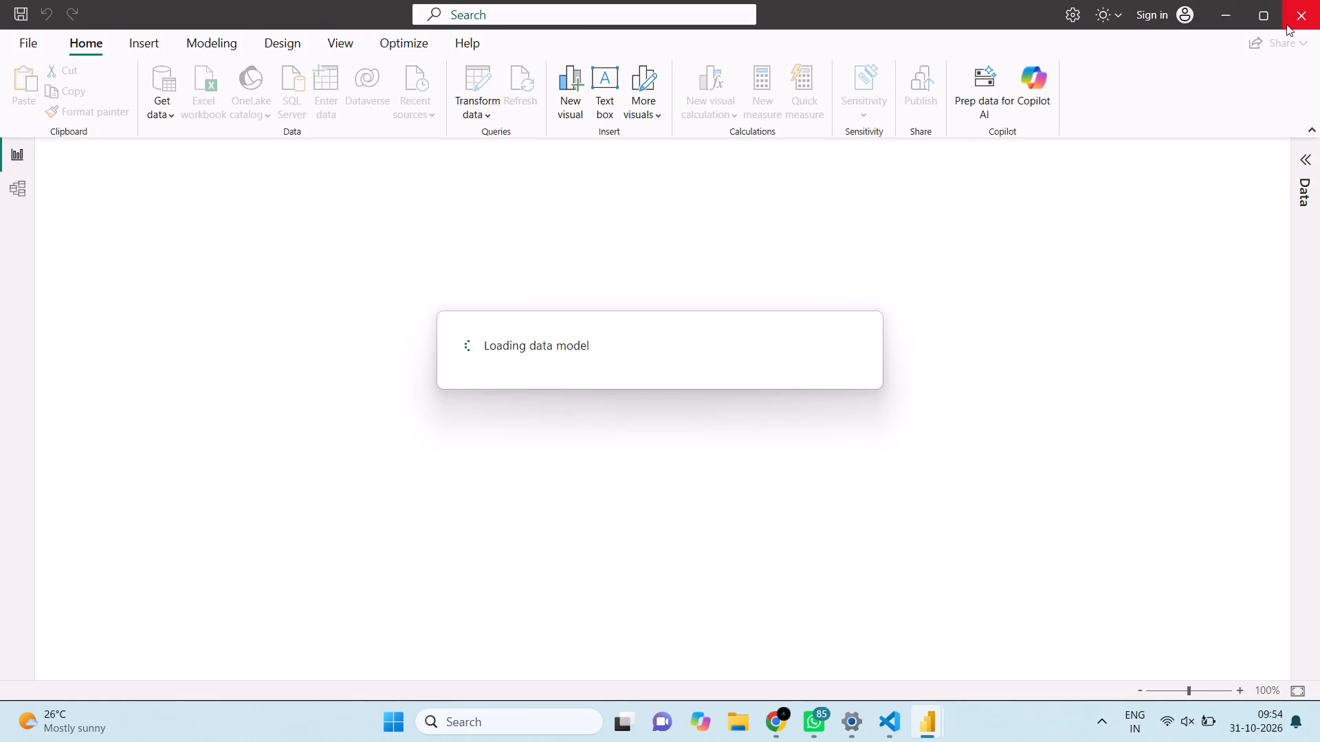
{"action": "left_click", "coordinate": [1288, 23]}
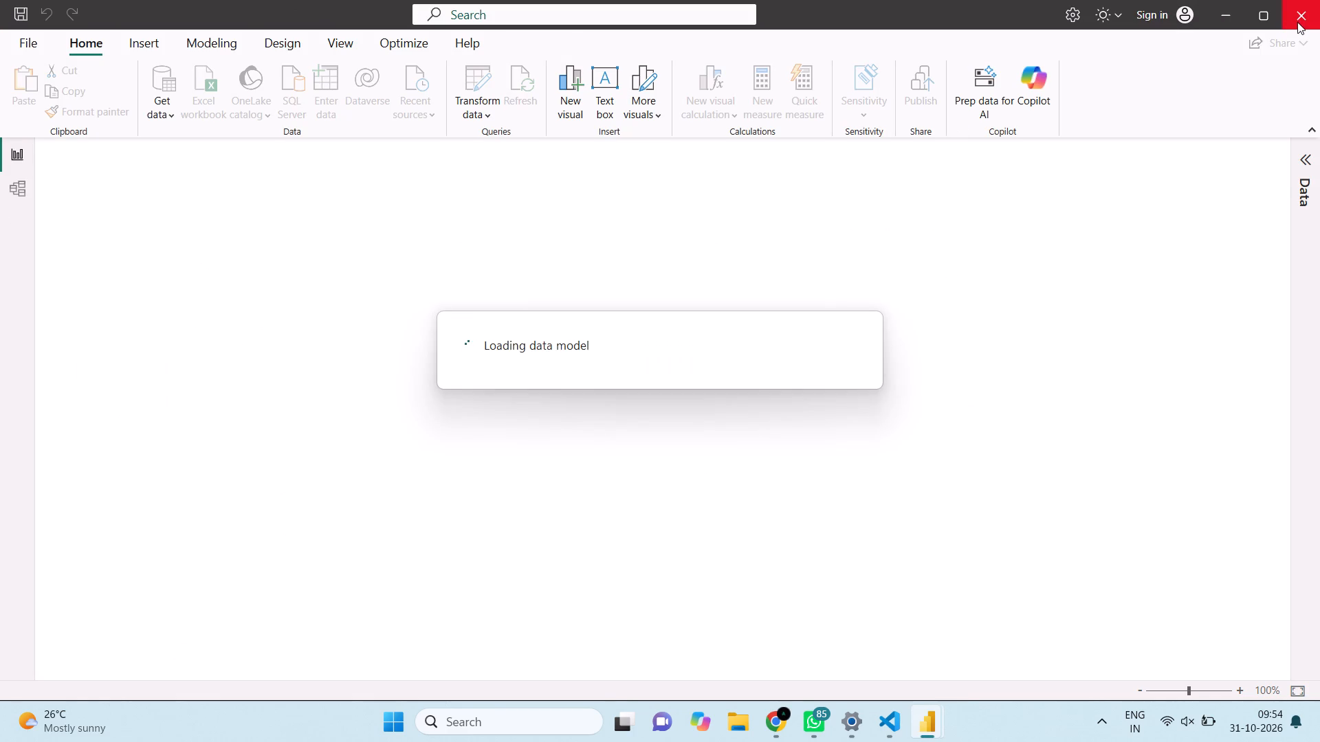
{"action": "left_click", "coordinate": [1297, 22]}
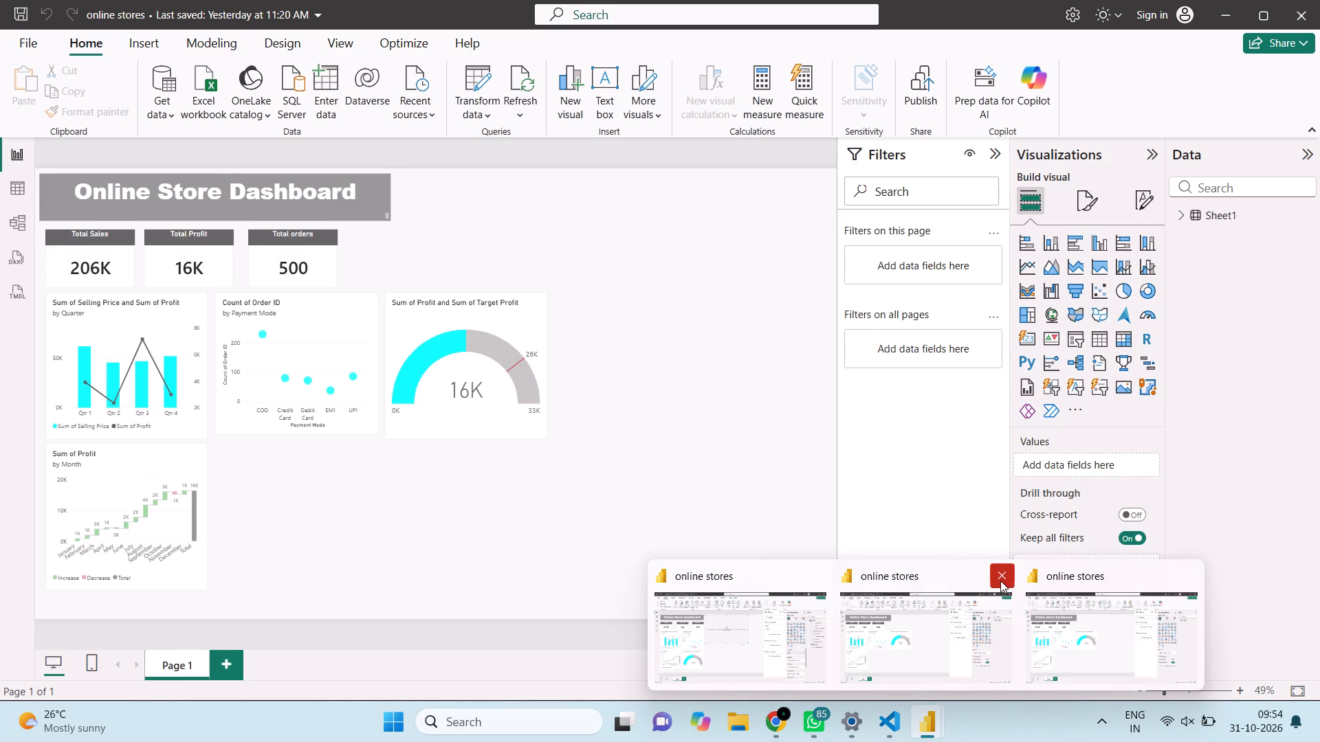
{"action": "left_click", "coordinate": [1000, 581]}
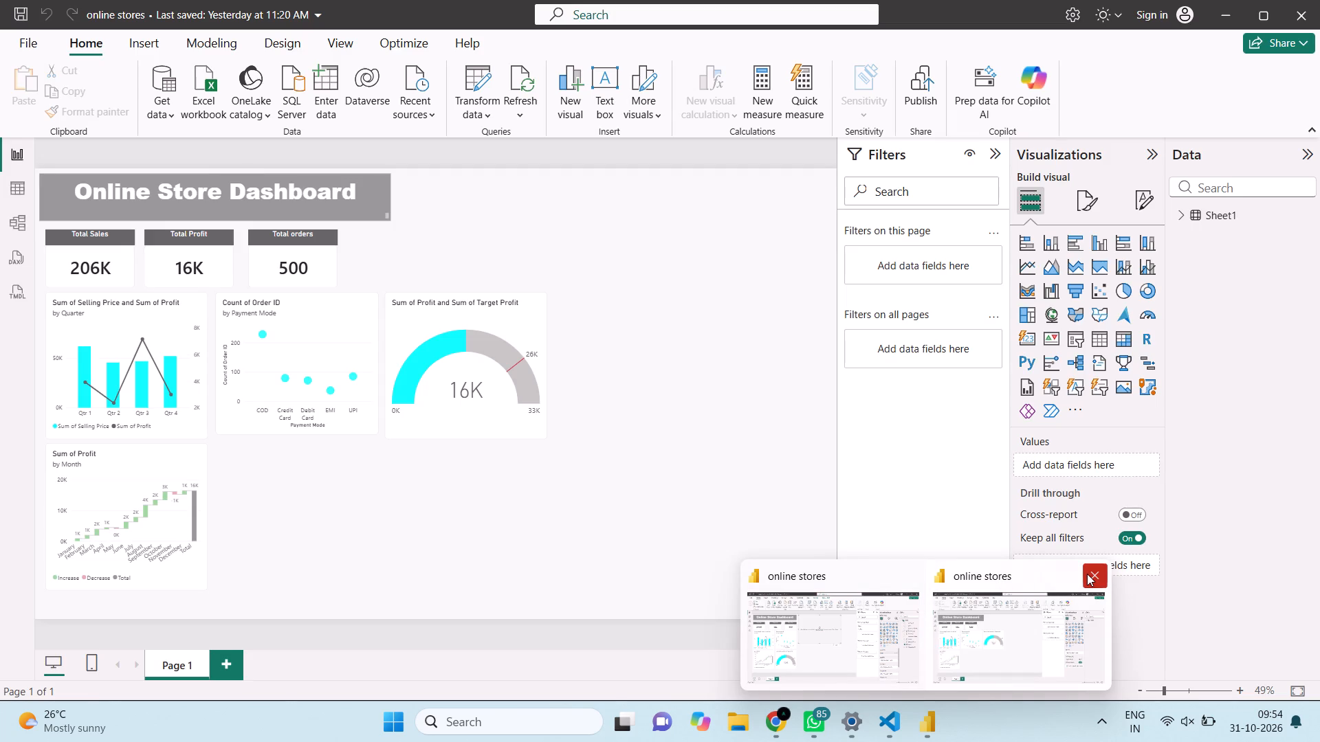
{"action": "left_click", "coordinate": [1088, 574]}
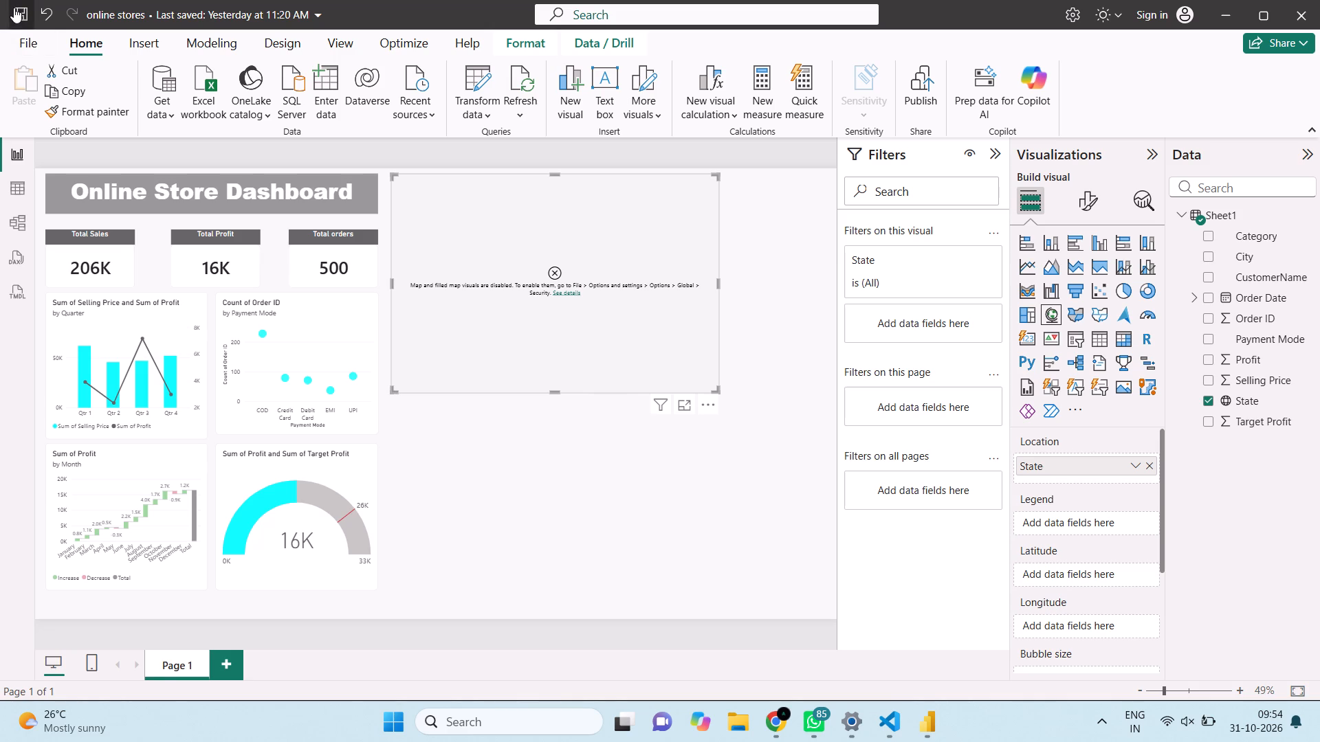
Save the online stores report with its current dashboard layout and map visual.
{"action": "left_click", "coordinate": [14, 8]}
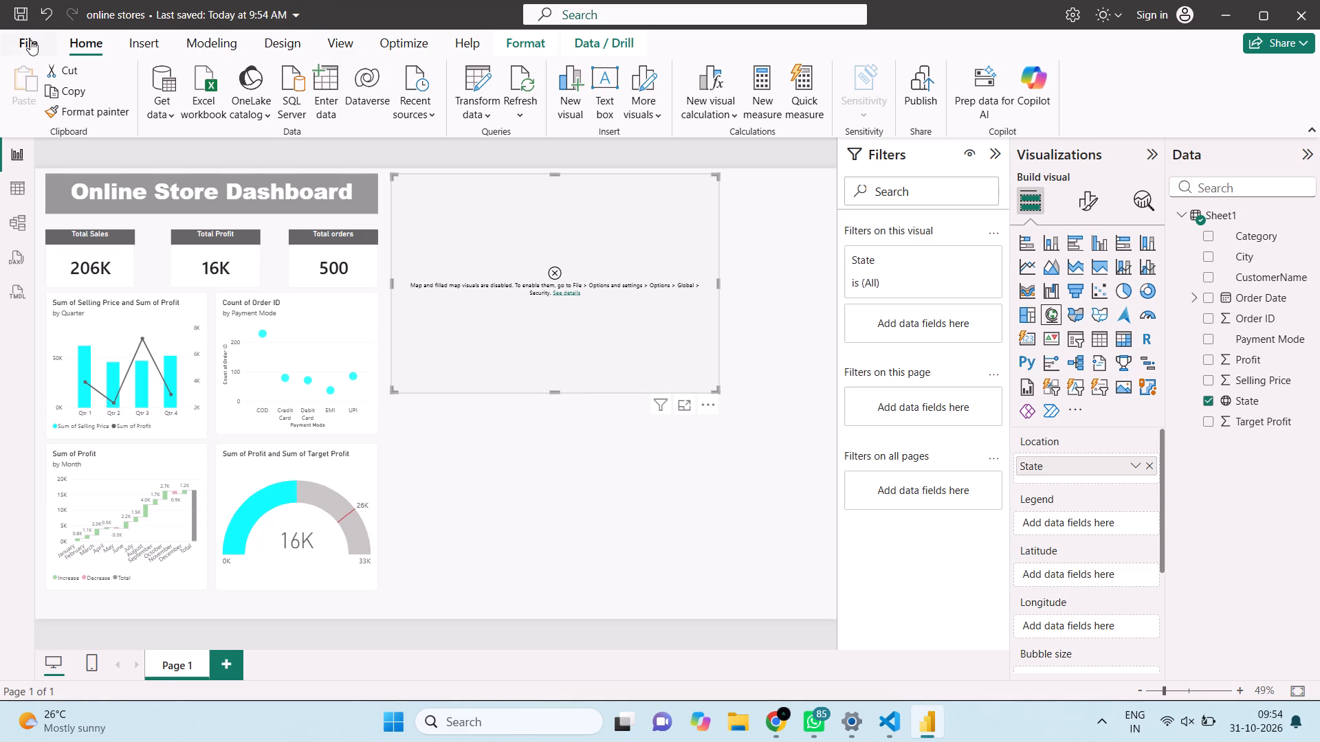
In the global Security options, enable the use of Map and Filled Map visuals.
{"action": "left_click", "coordinate": [30, 40]}
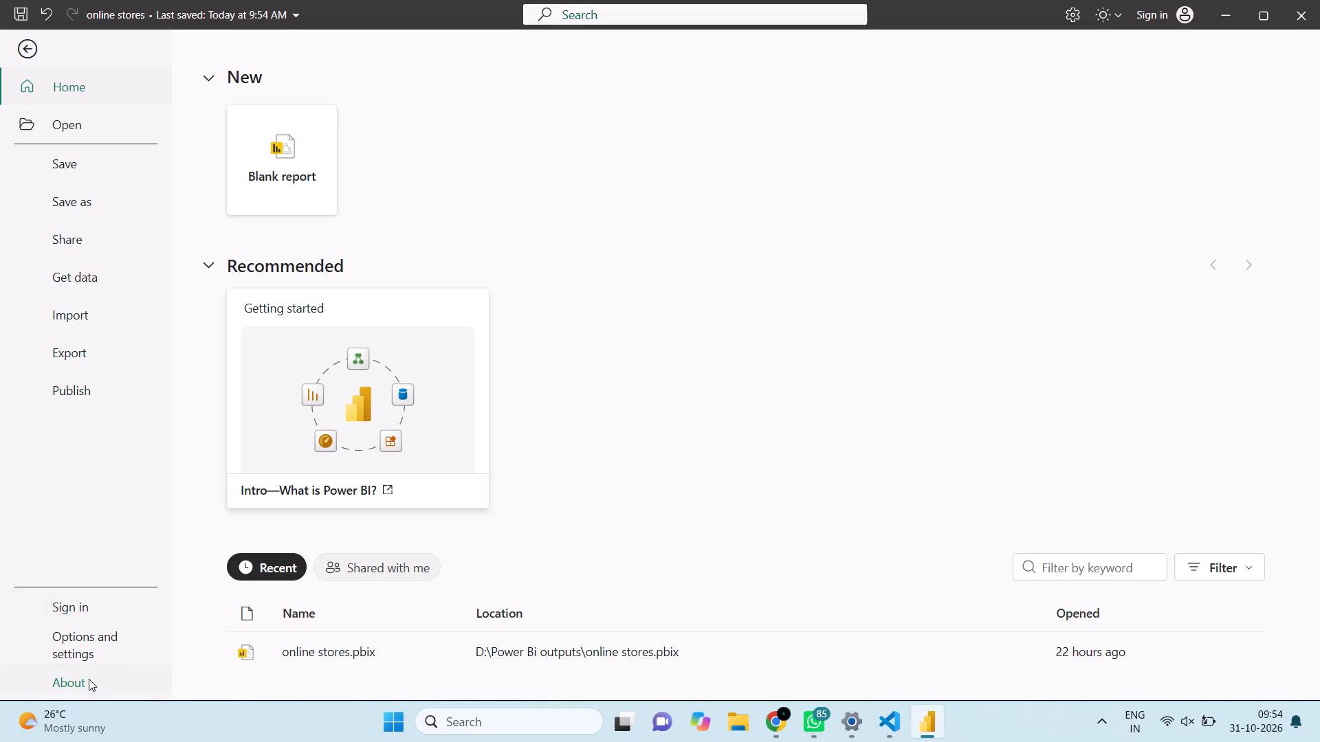
{"action": "left_click", "coordinate": [93, 649]}
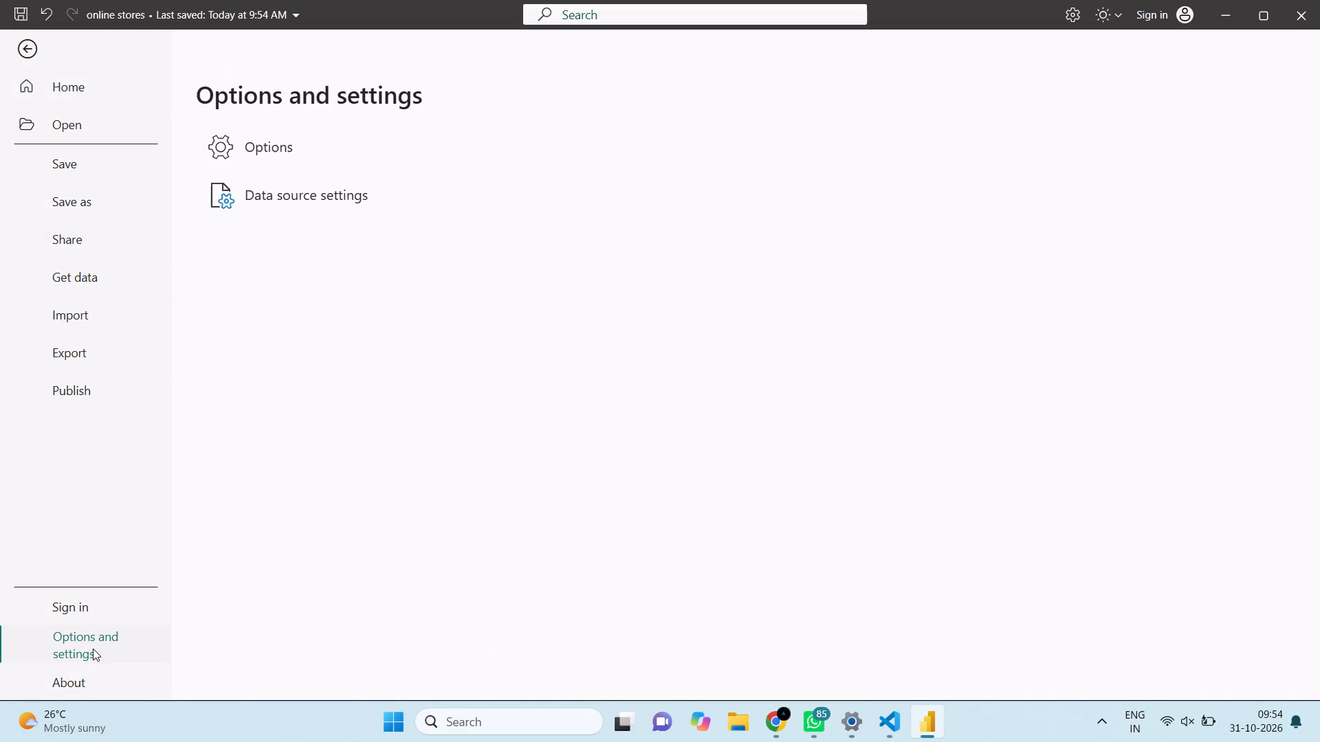
{"action": "left_click", "coordinate": [263, 160]}
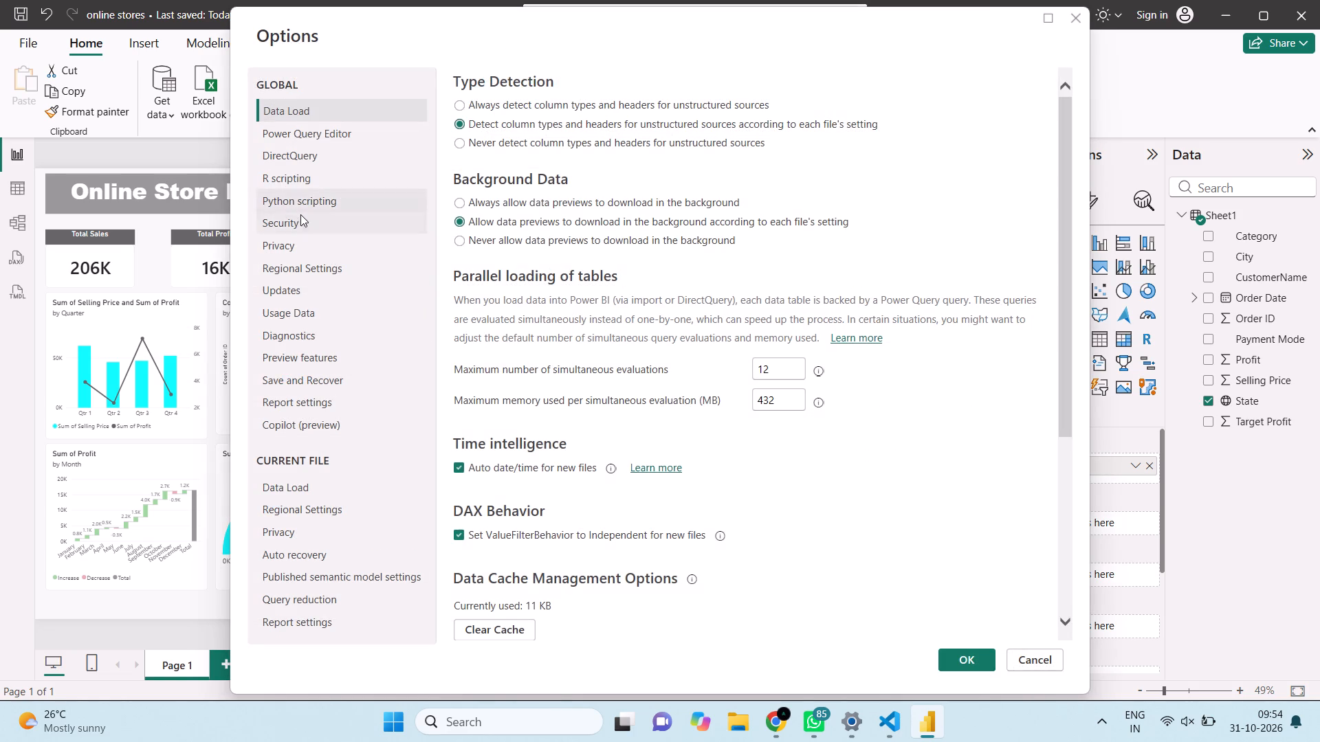
{"action": "left_click", "coordinate": [300, 218]}
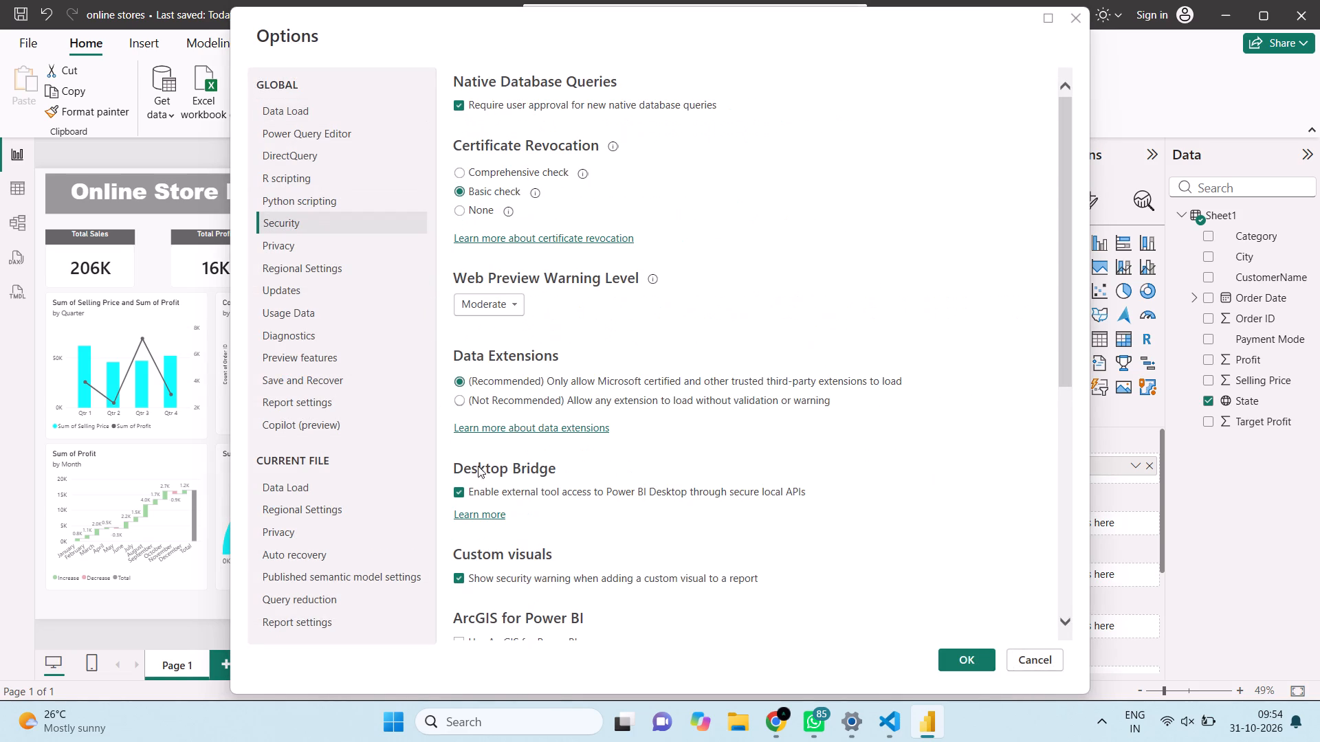
{"action": "scroll", "coordinate": [512, 486], "scroll_direction": "down", "scroll_amount": 3}
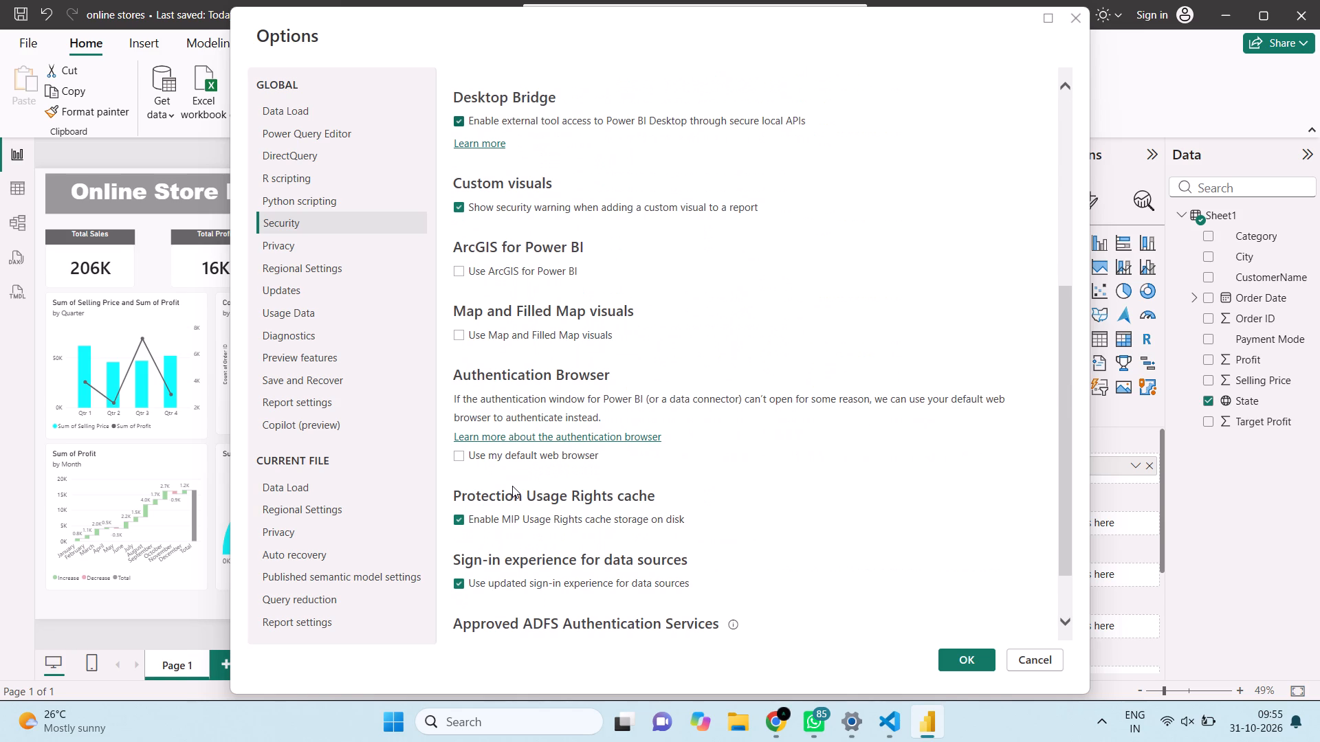
{"action": "left_click", "coordinate": [465, 333]}
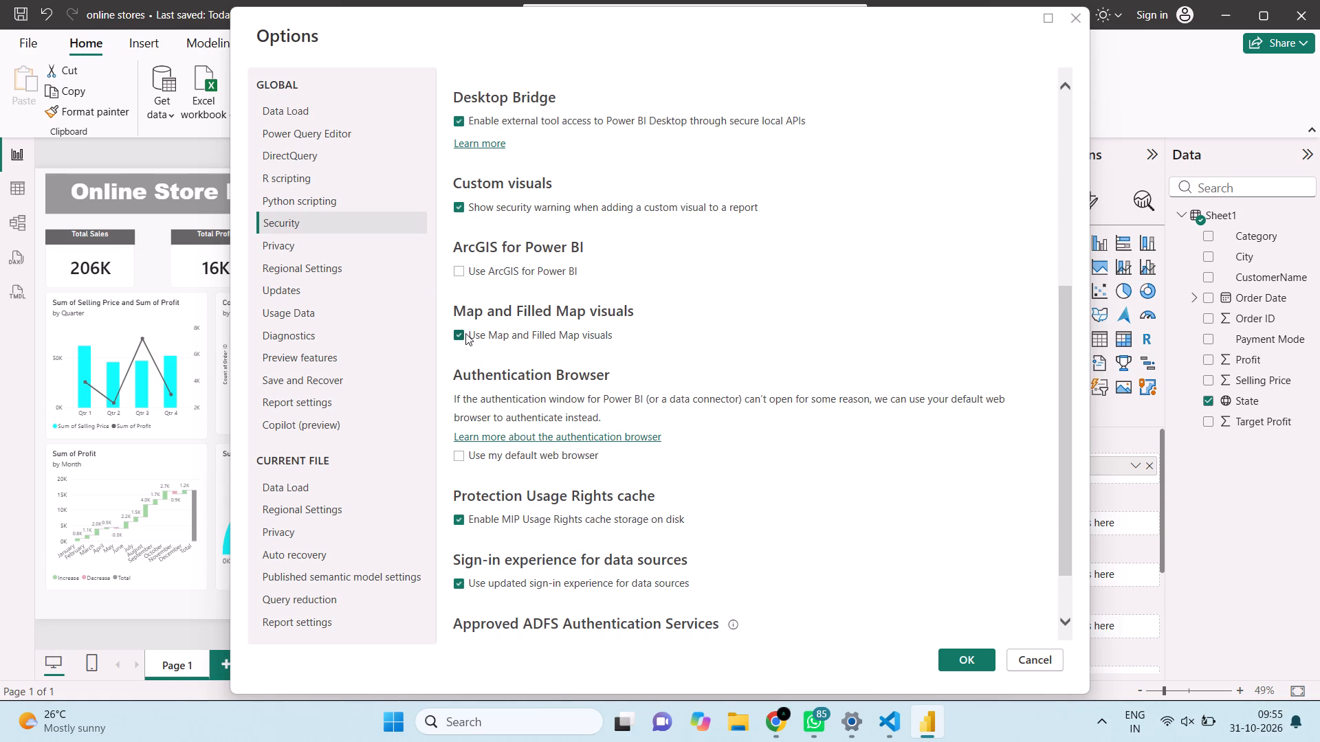
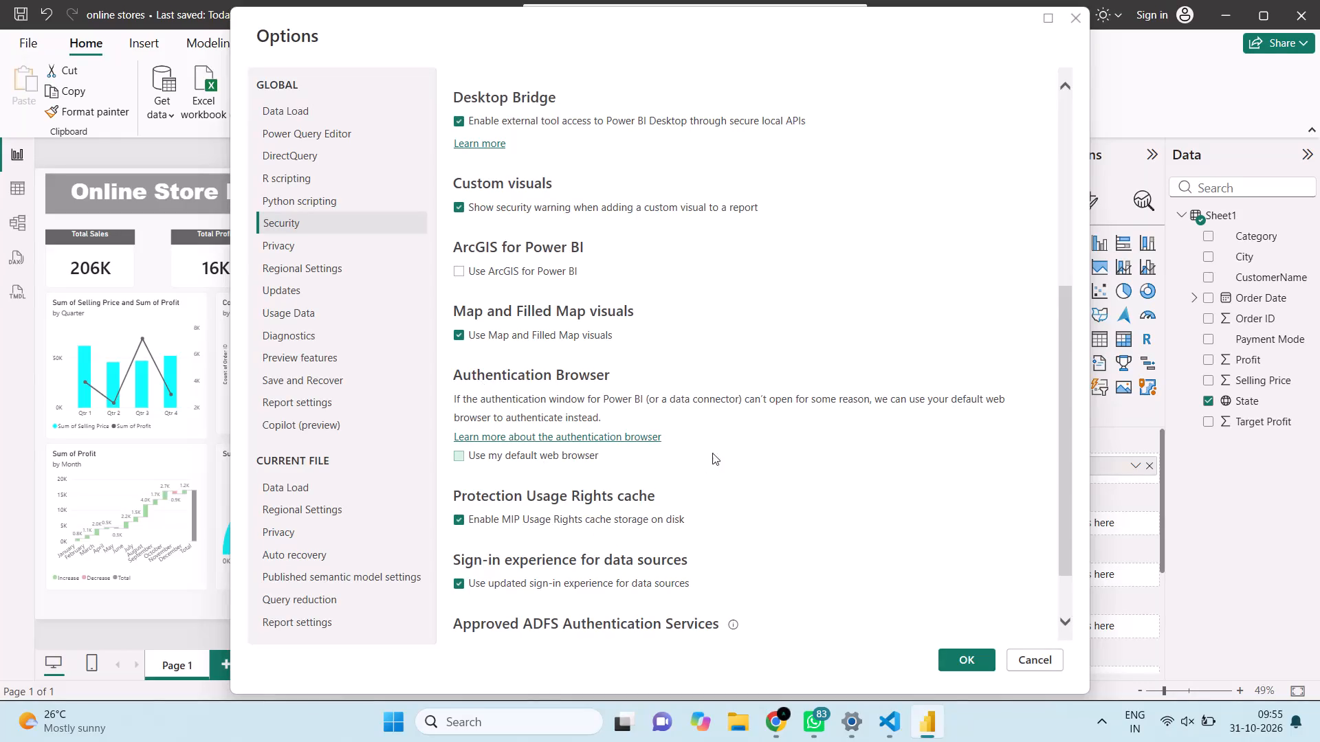
Apply the global options with Map and Filled Map visuals enabled.
{"action": "left_click", "coordinate": [972, 659]}
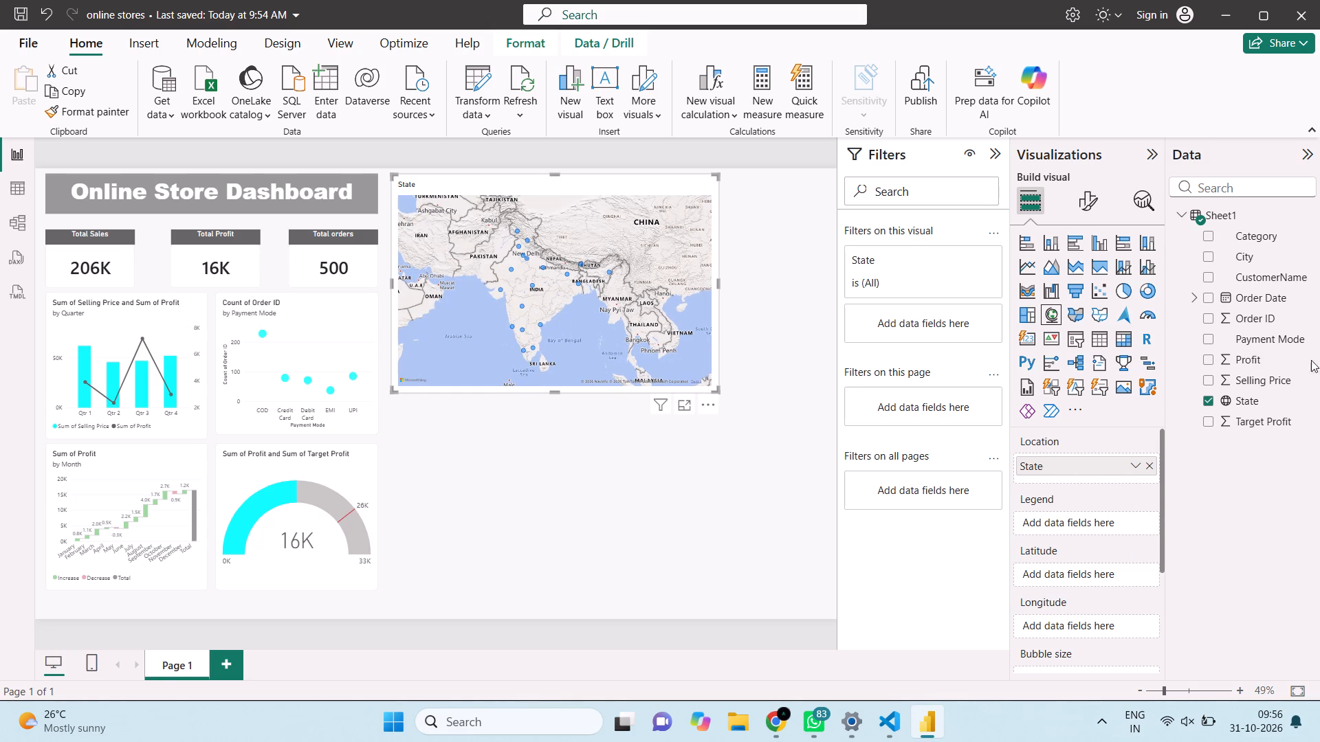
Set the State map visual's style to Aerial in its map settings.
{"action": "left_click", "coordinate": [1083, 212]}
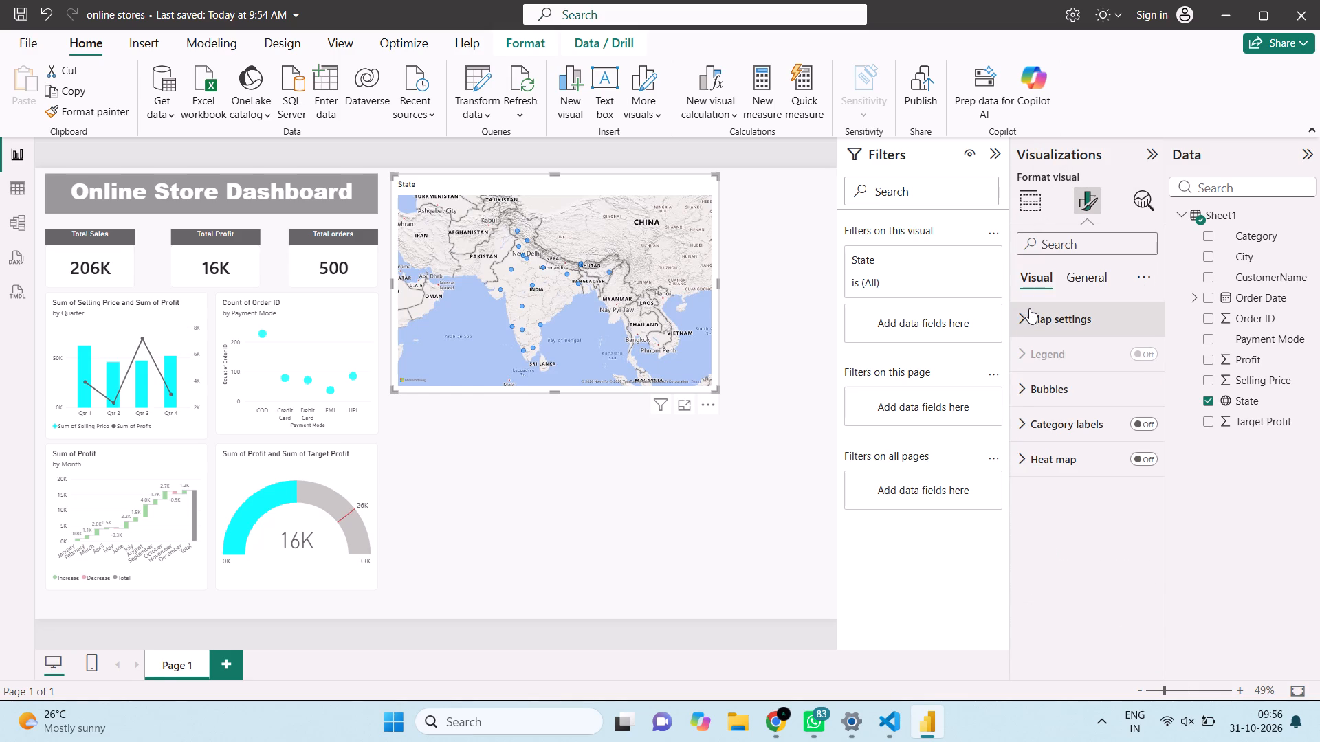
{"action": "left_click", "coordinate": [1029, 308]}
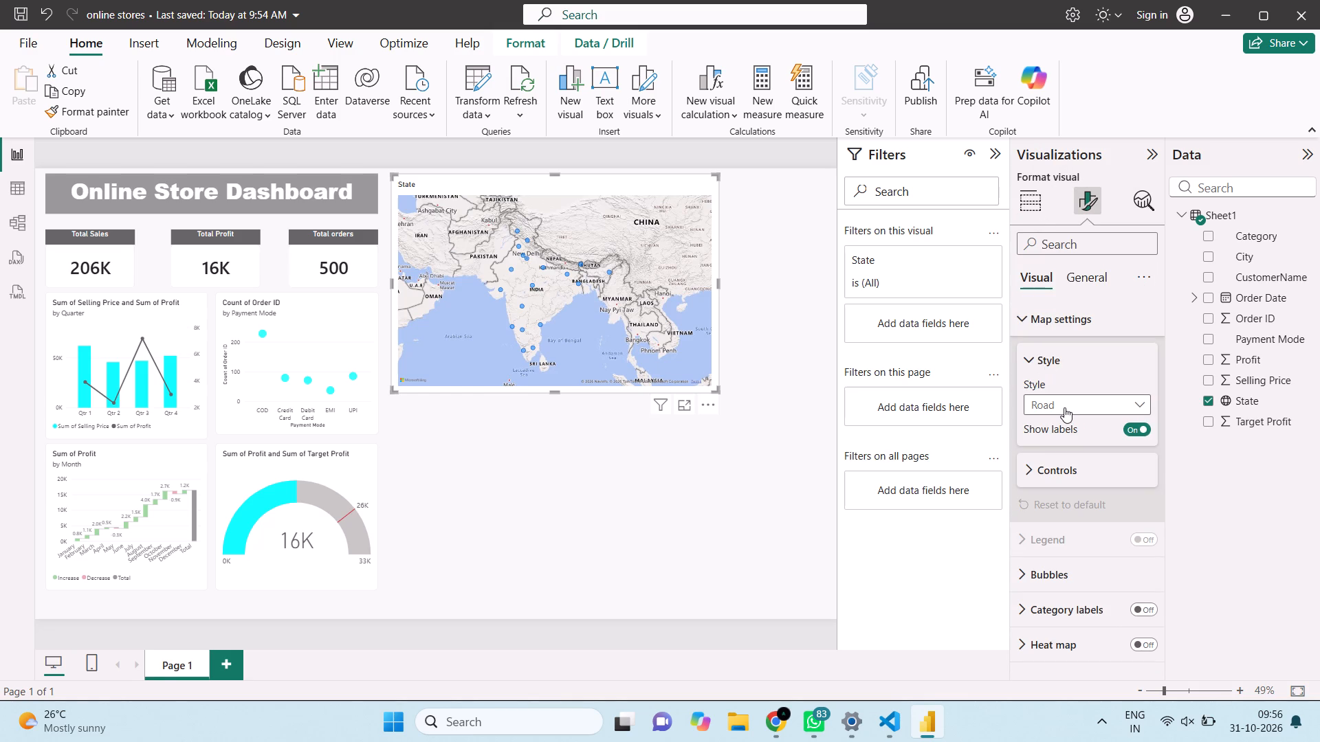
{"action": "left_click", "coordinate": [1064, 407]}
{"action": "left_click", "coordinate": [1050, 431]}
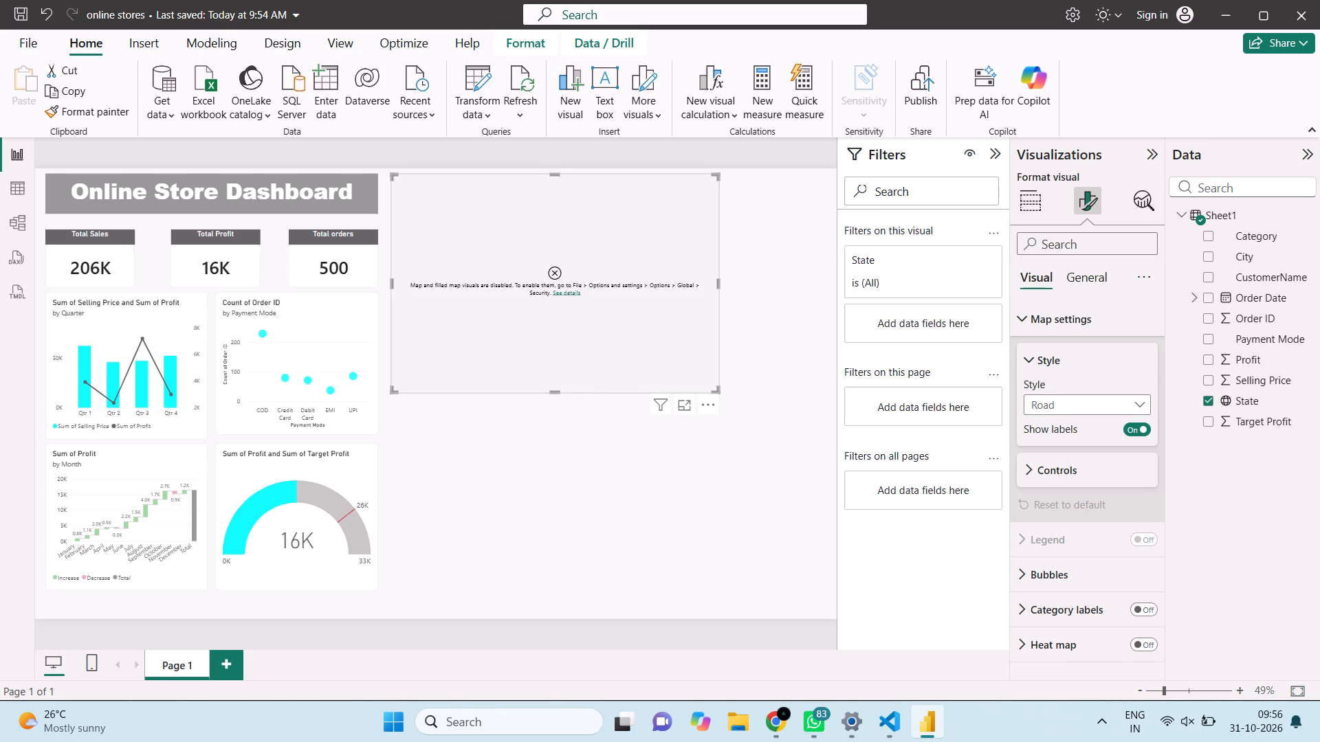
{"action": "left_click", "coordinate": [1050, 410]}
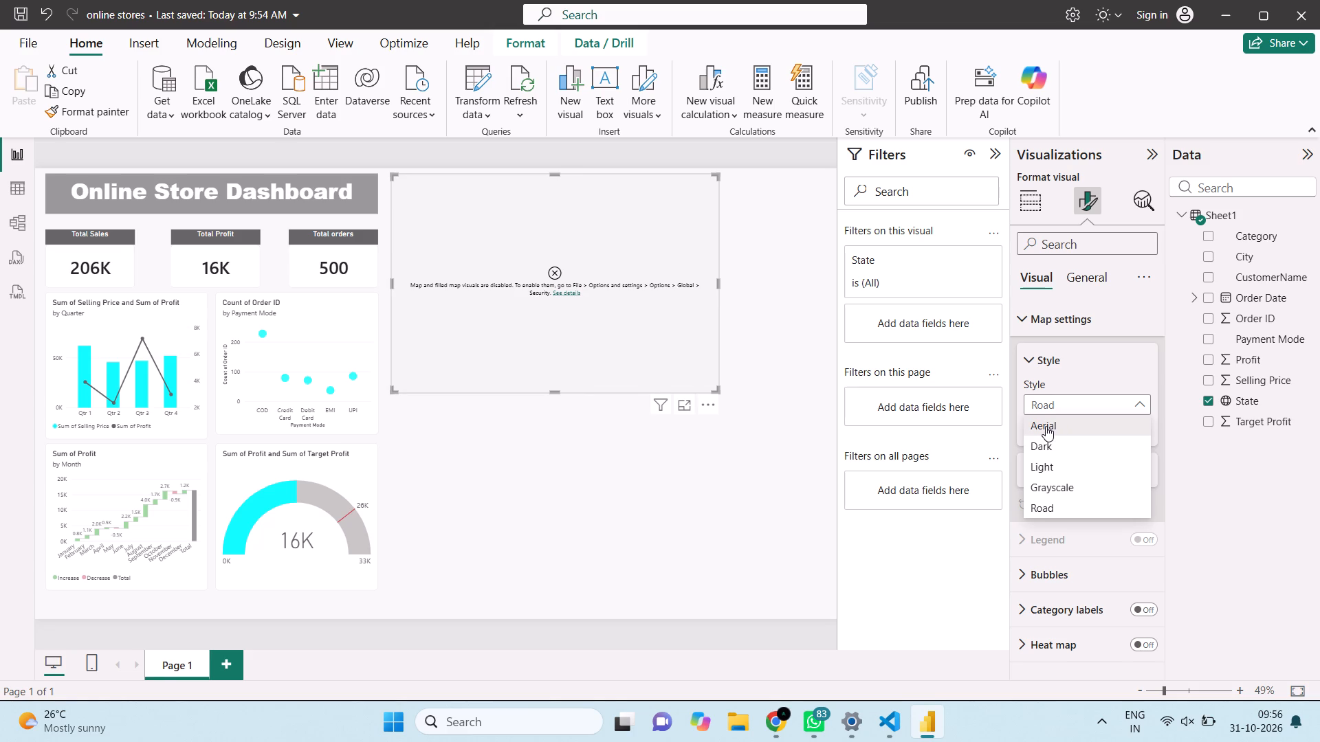
Save the online stores report.
{"action": "left_click", "coordinate": [19, 9]}
{"action": "left_click", "coordinate": [19, 9]}
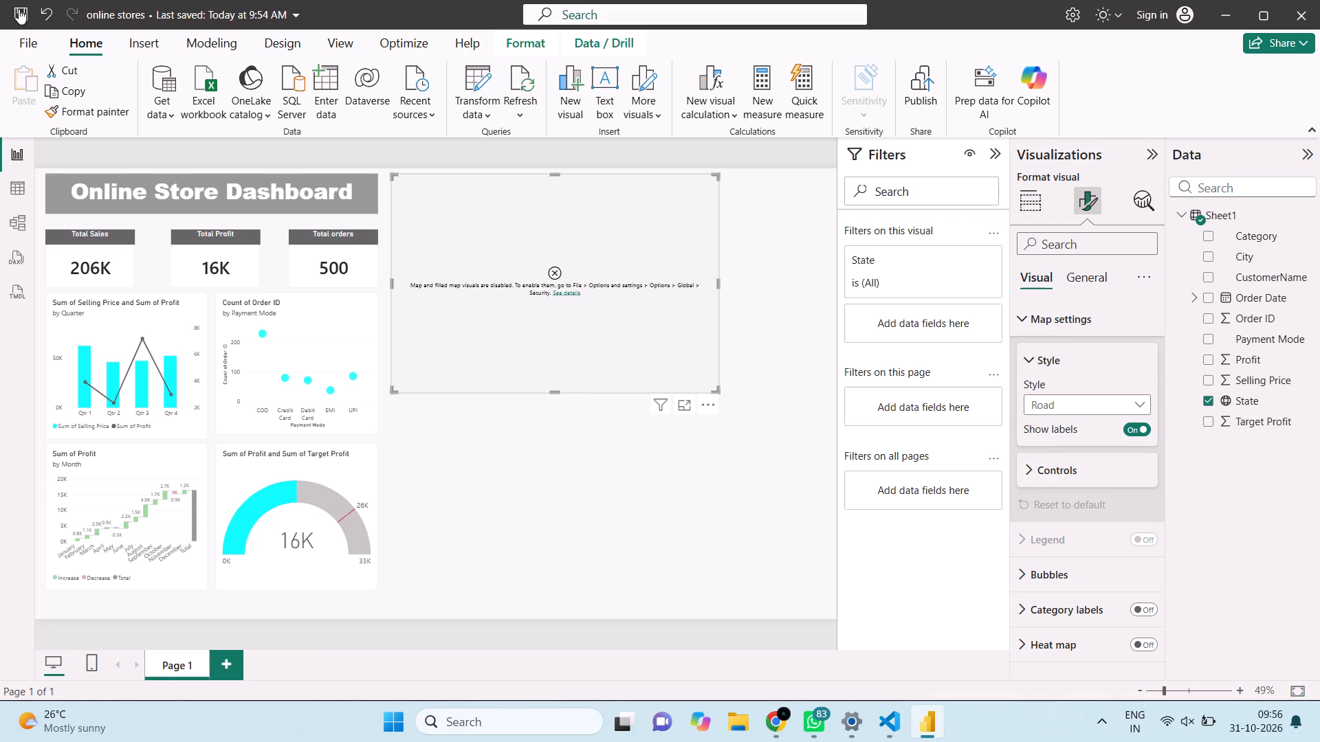
Restart Power BI Desktop and reopen the recent report online stores.pbix.
{"action": "left_click", "coordinate": [1288, 12]}
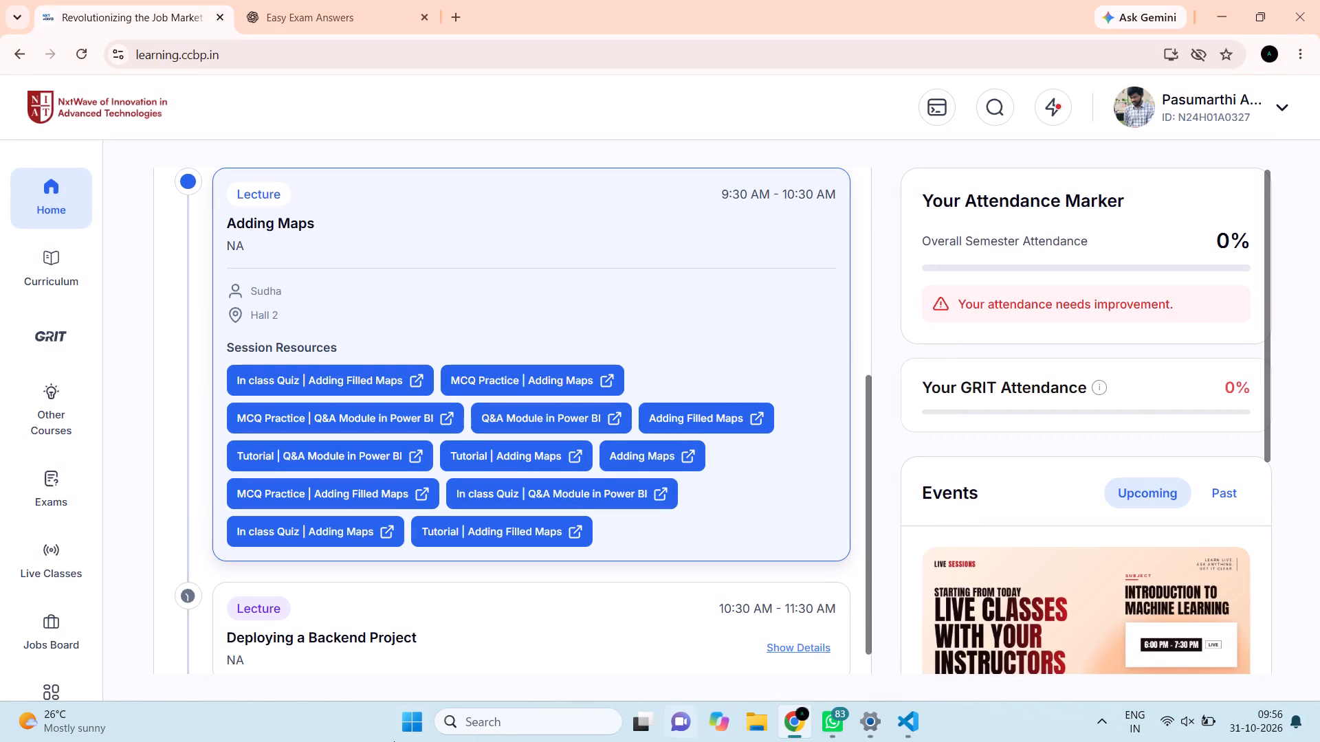
{"action": "left_click", "coordinate": [462, 732]}
{"action": "left_click", "coordinate": [617, 129]}
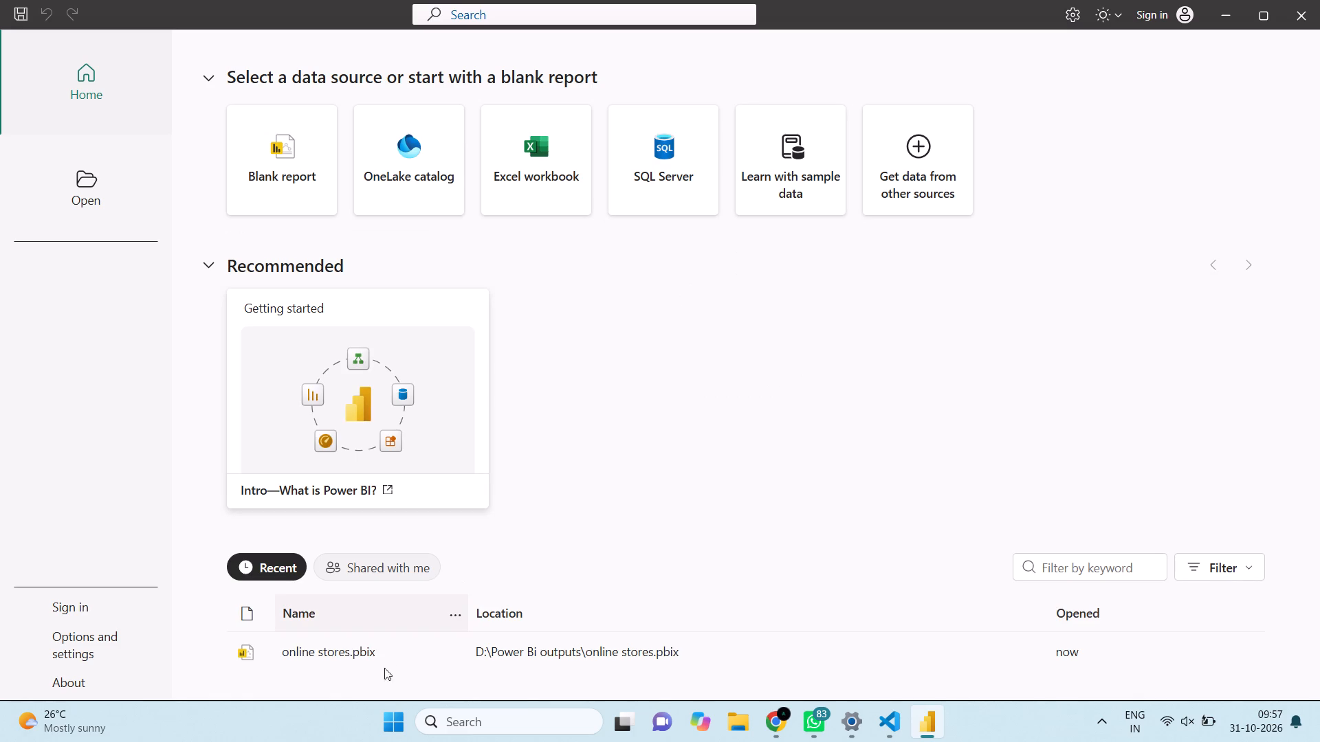
{"action": "left_click", "coordinate": [354, 658]}
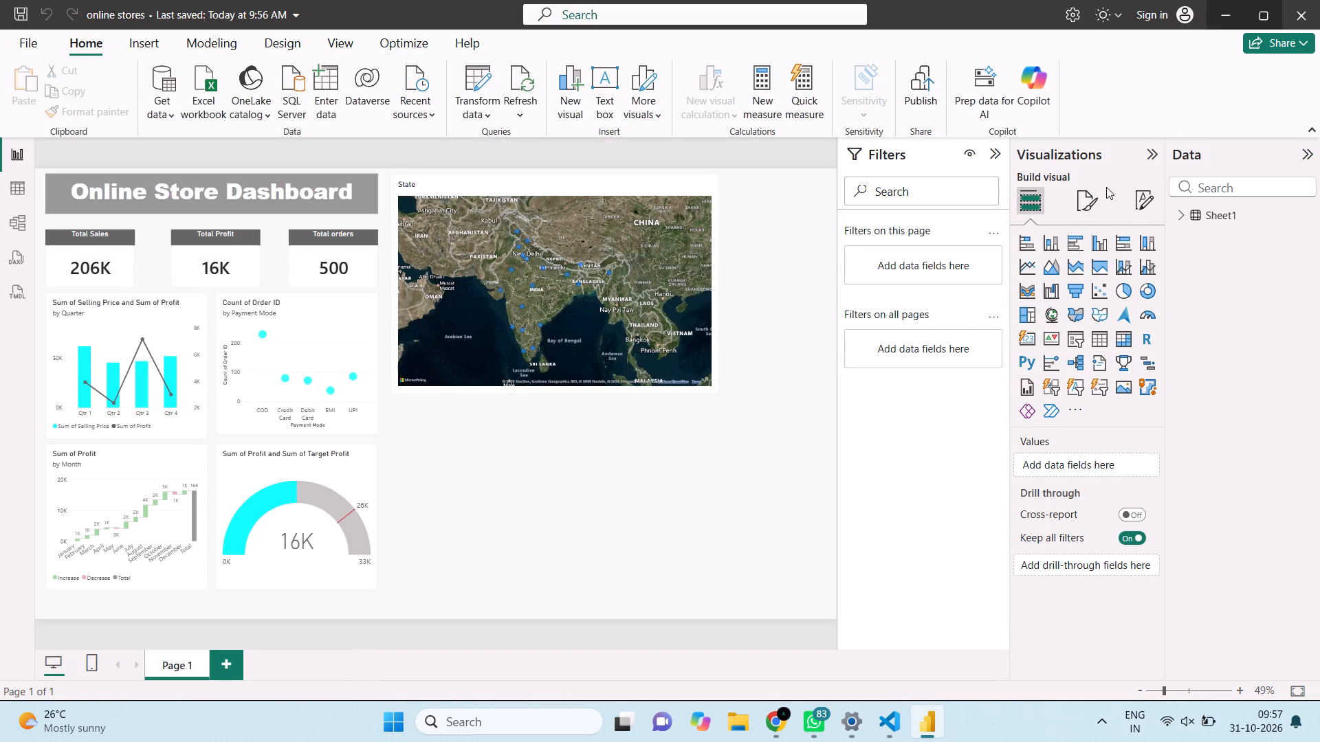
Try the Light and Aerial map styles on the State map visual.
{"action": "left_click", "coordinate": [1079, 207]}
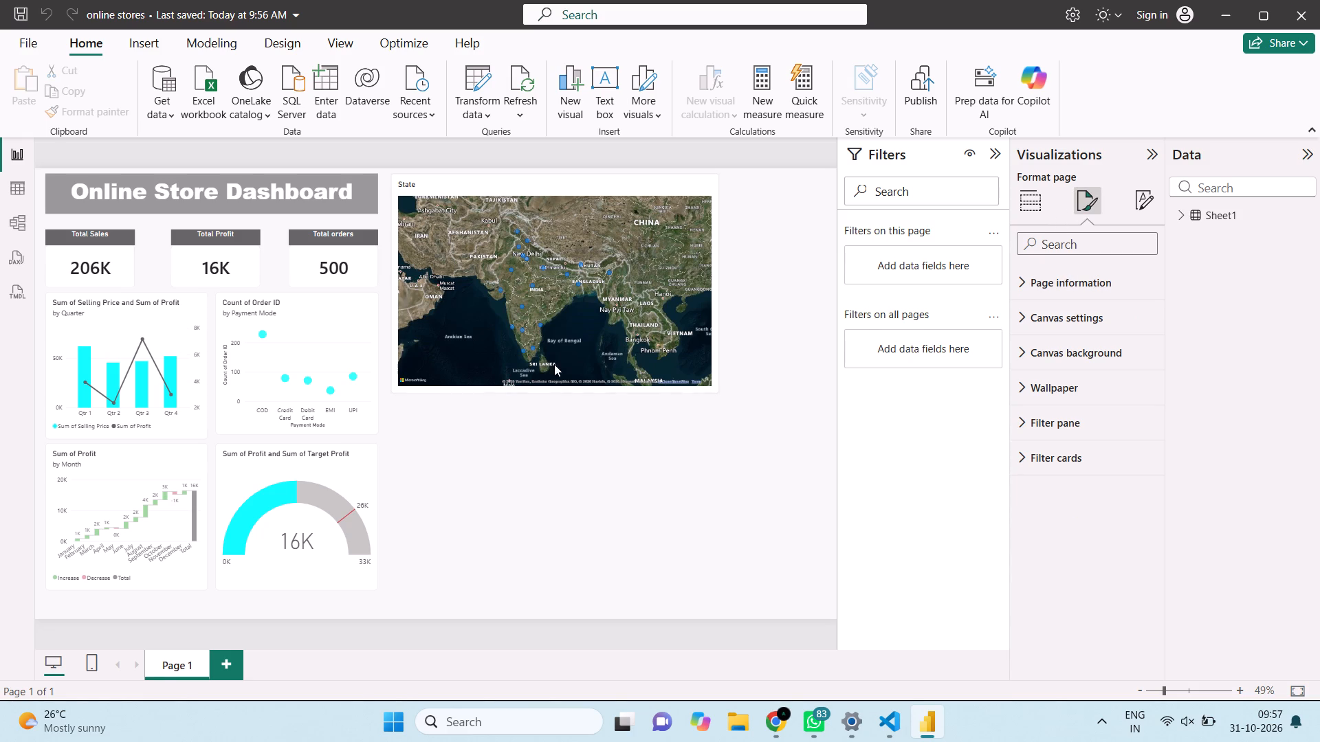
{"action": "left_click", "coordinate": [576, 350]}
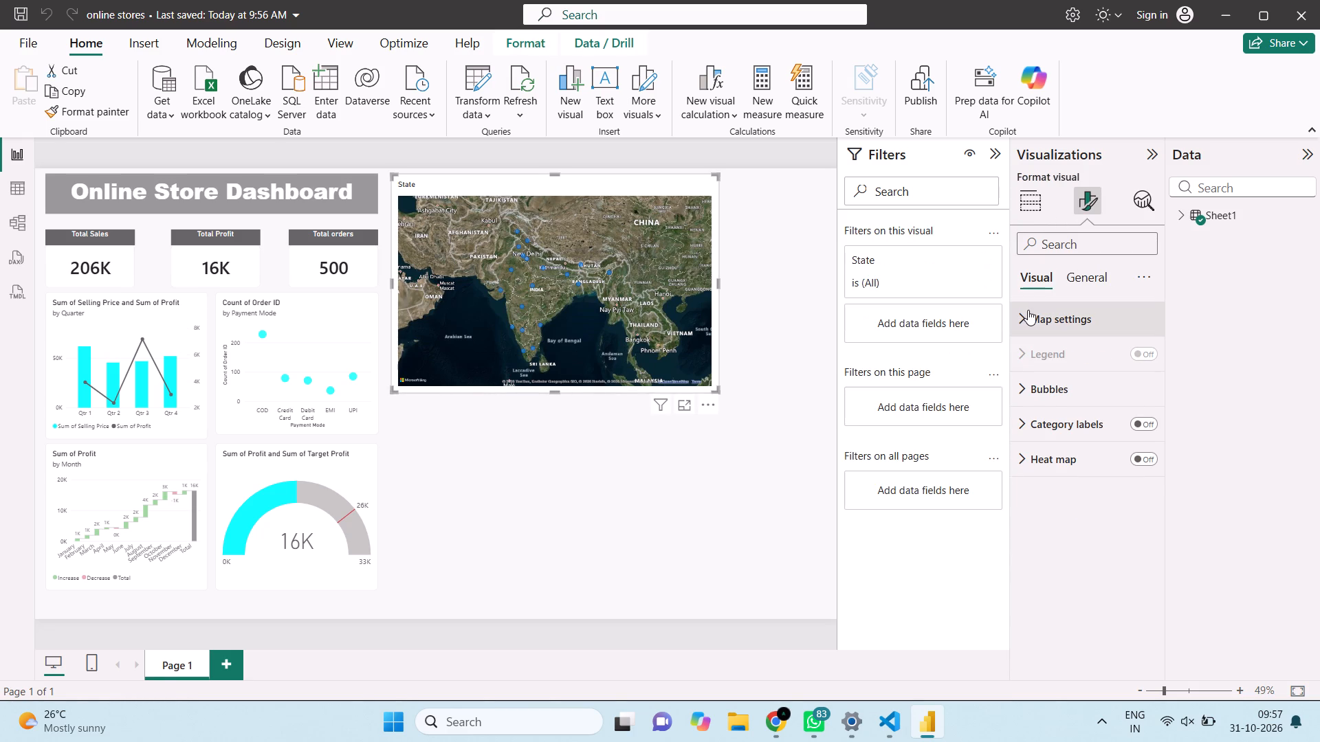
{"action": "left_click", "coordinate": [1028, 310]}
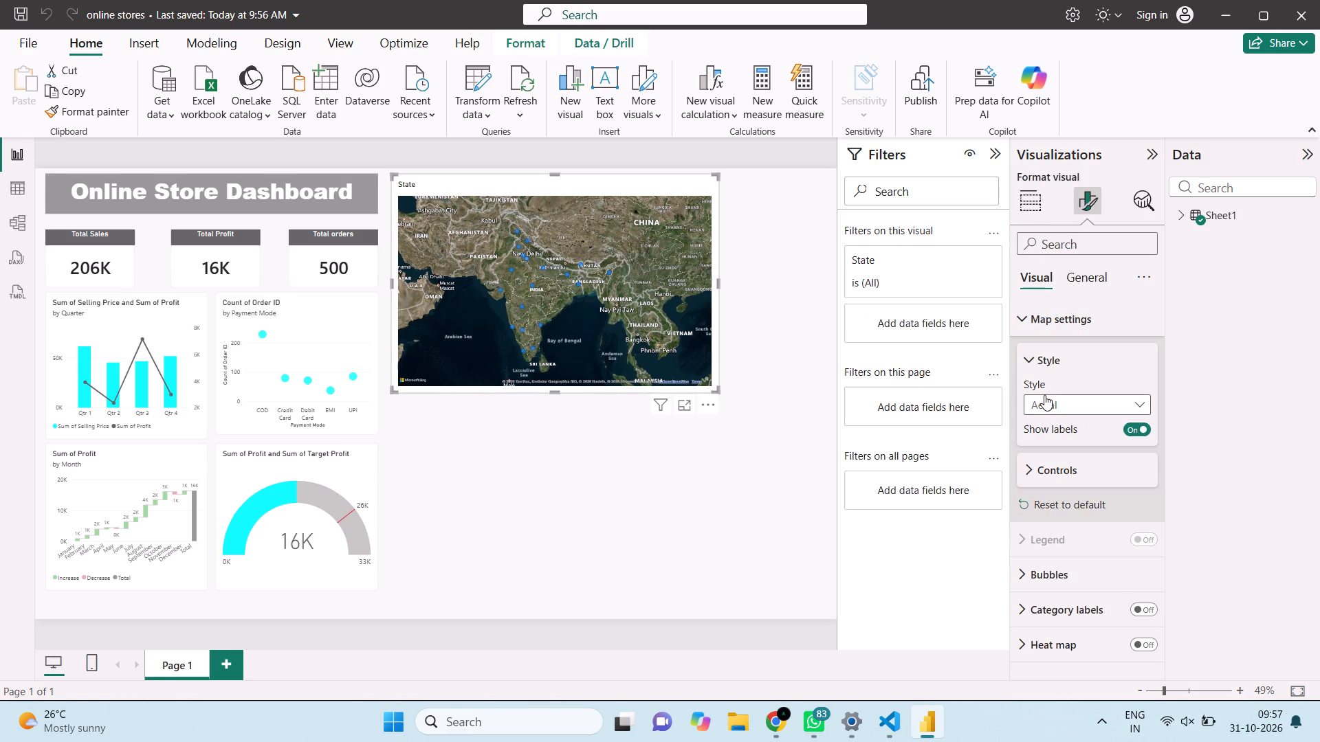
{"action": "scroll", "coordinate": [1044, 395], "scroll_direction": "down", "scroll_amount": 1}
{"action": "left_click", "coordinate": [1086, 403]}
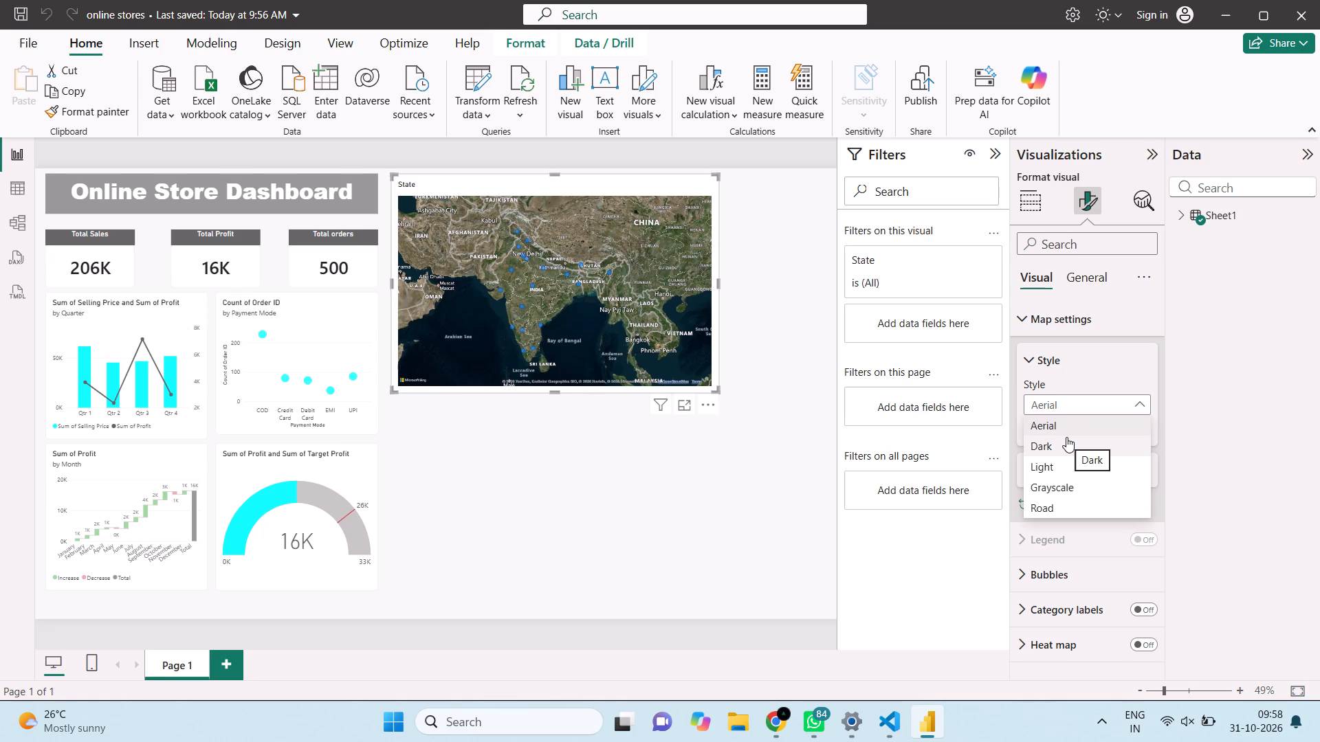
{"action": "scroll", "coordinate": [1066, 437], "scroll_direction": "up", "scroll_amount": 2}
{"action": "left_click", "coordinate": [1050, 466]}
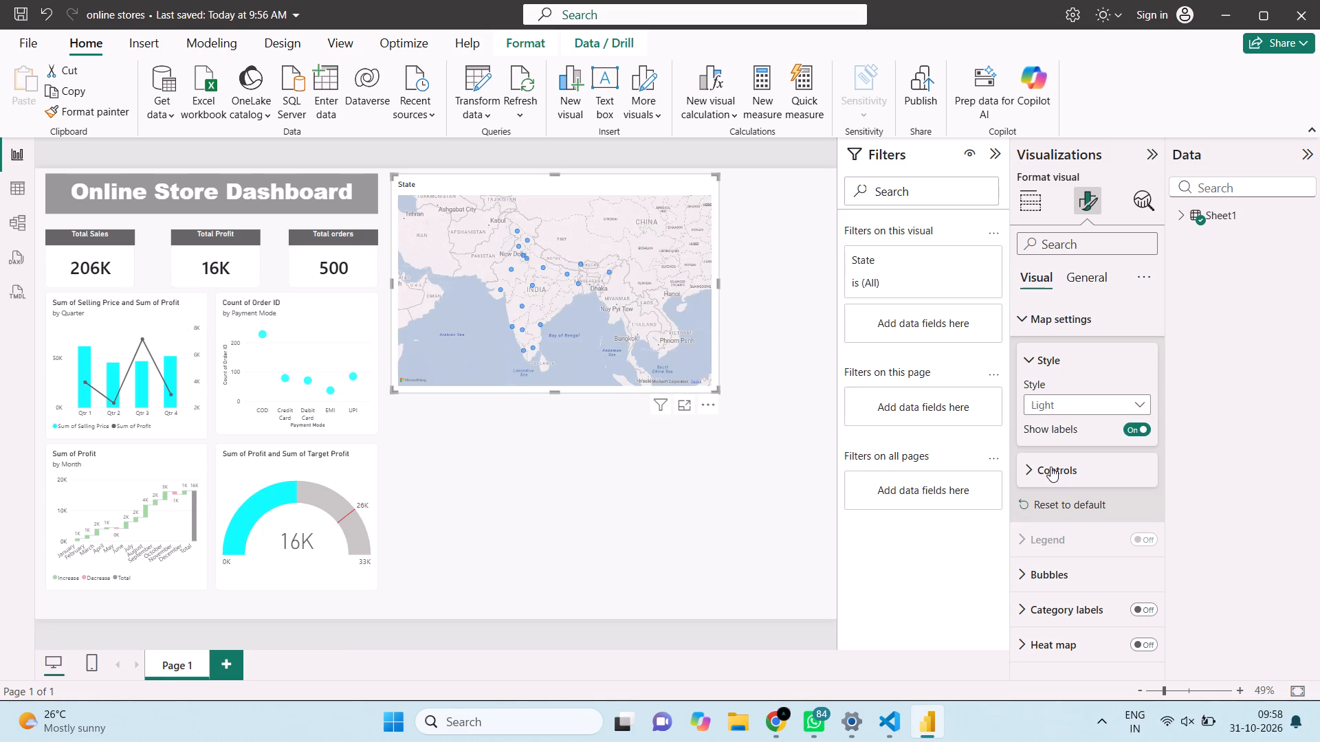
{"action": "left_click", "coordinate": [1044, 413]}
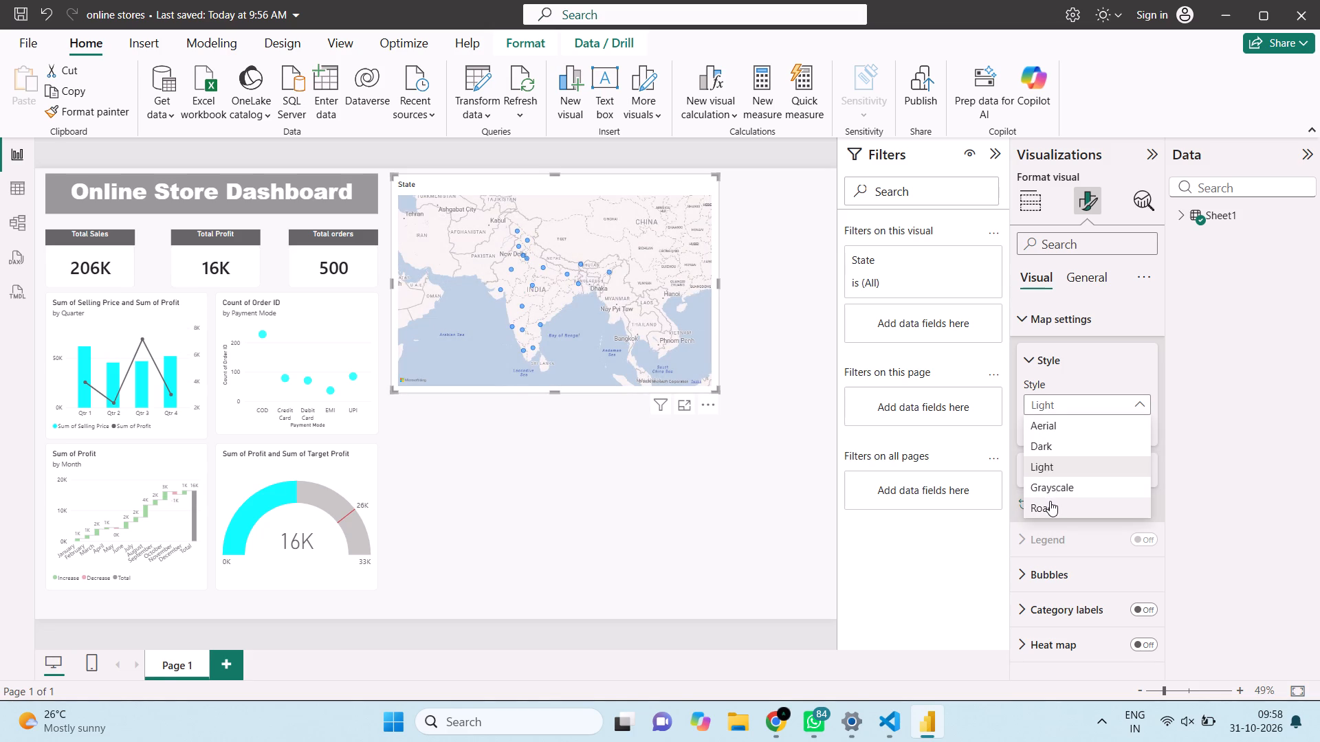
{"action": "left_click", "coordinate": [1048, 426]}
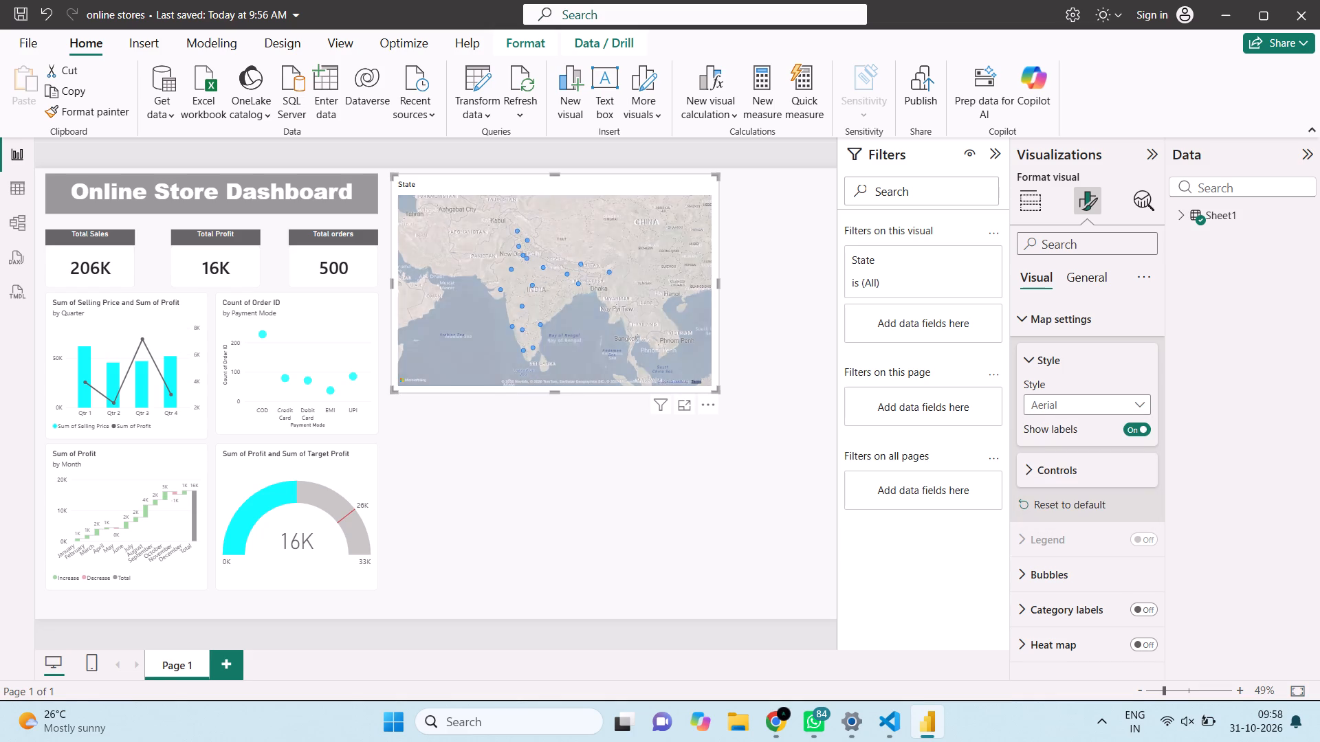
Set the State map visual's style to Road.
{"action": "left_click", "coordinate": [1065, 407]}
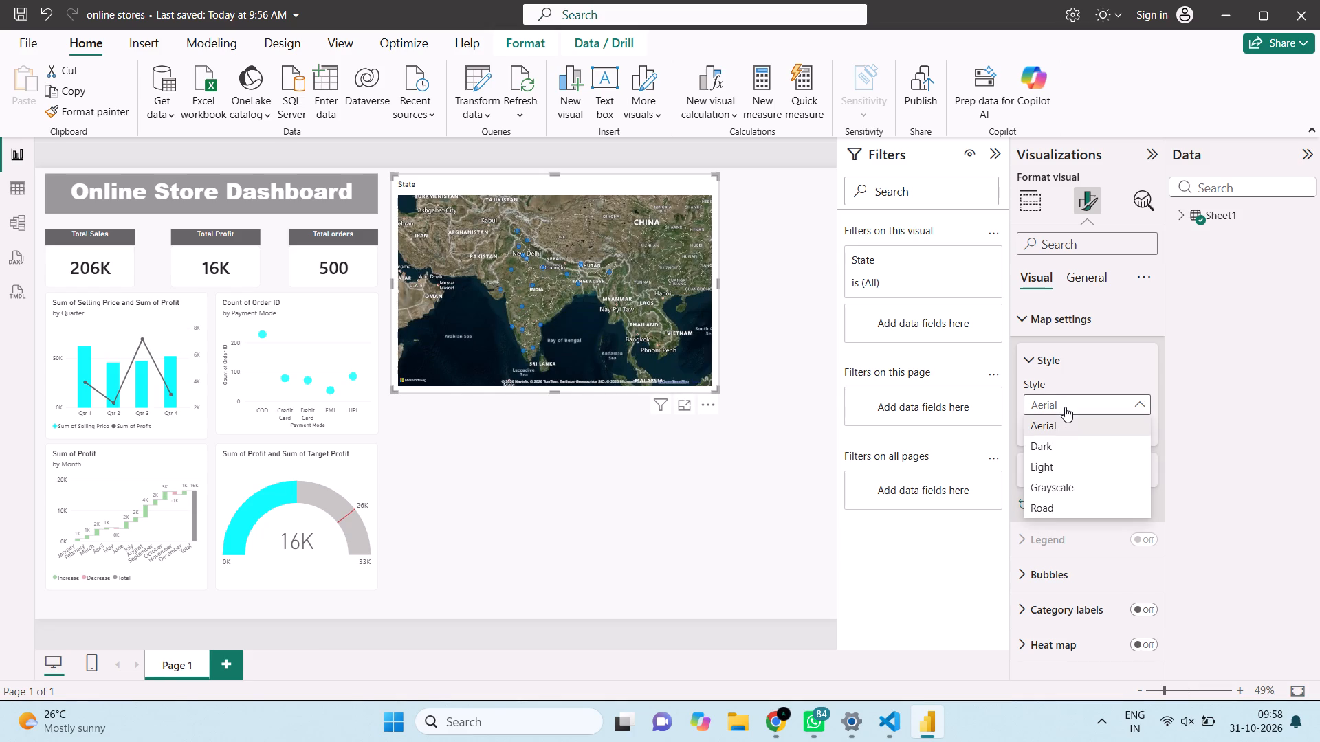
{"action": "left_click", "coordinate": [1047, 511]}
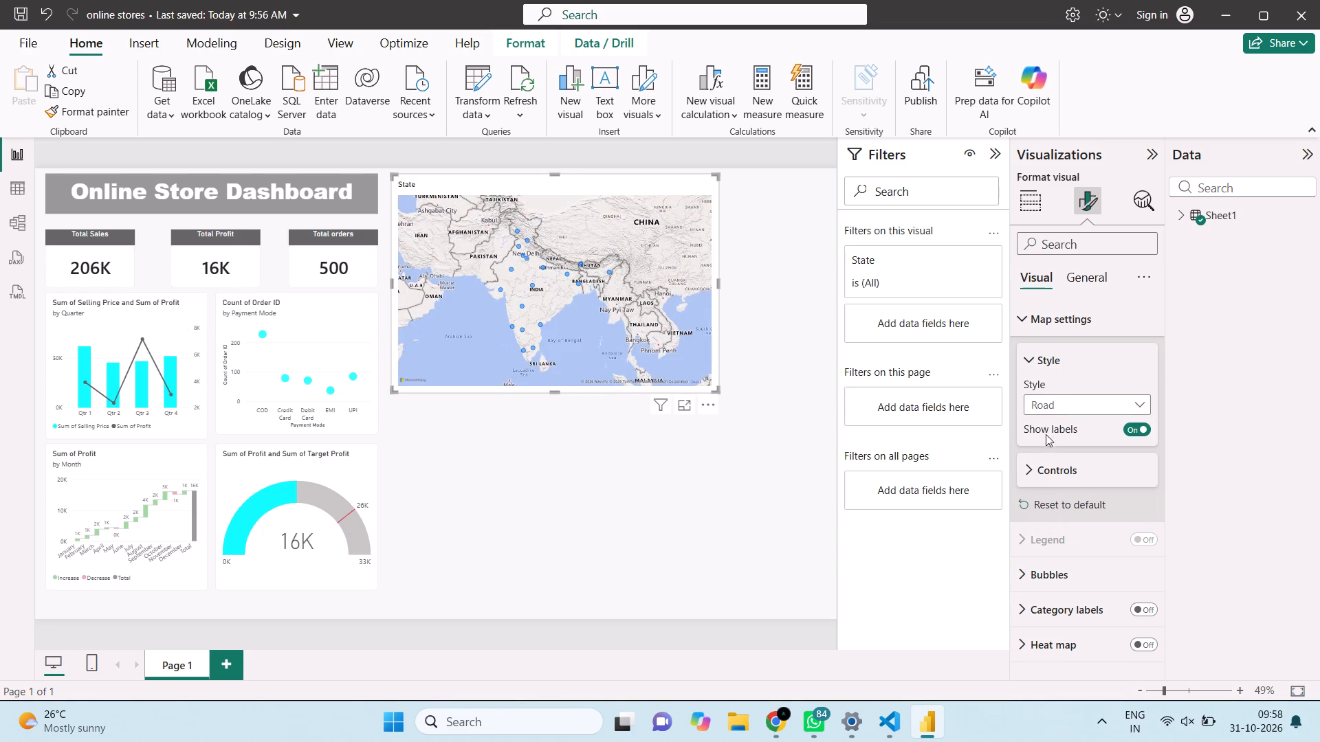
{"action": "left_click", "coordinate": [1048, 401]}
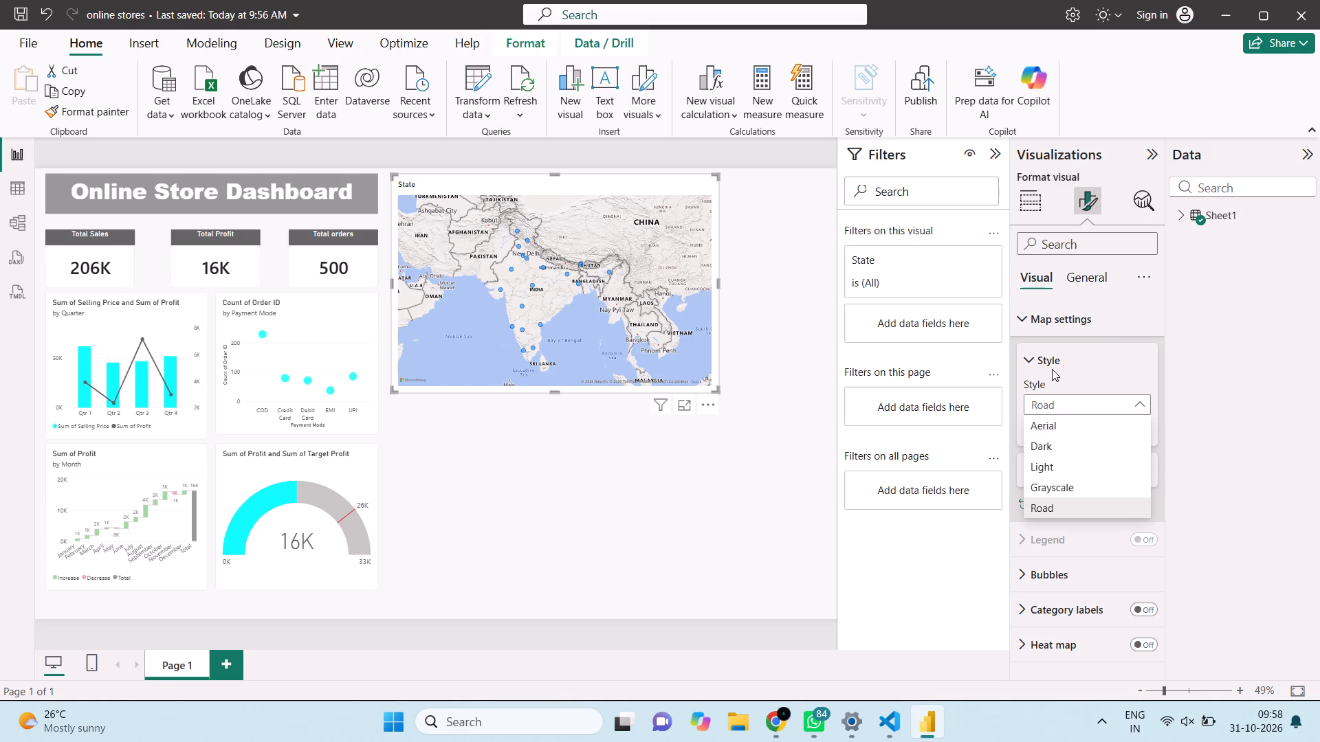
{"action": "left_click", "coordinate": [1052, 369]}
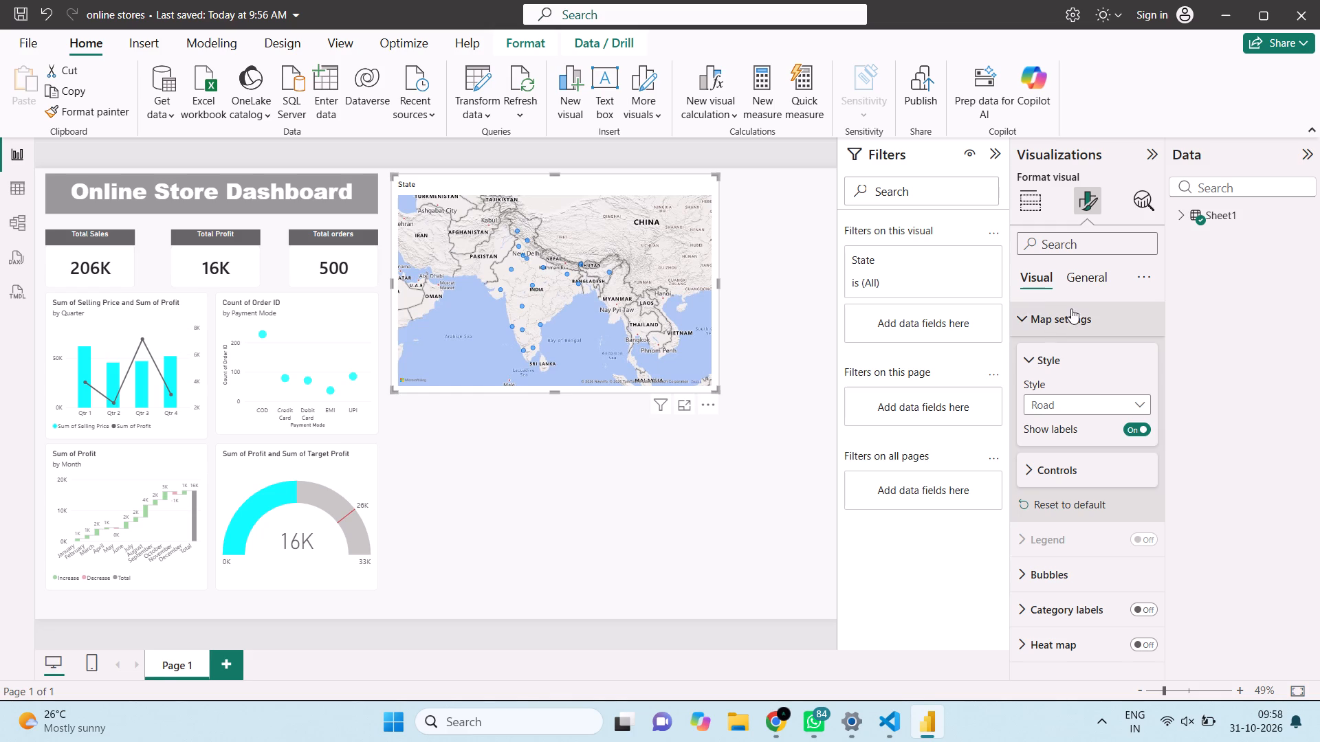
Add the Selling Price field from Sheet1 as the bubble size of the State map visual.
{"action": "left_click", "coordinate": [1032, 203]}
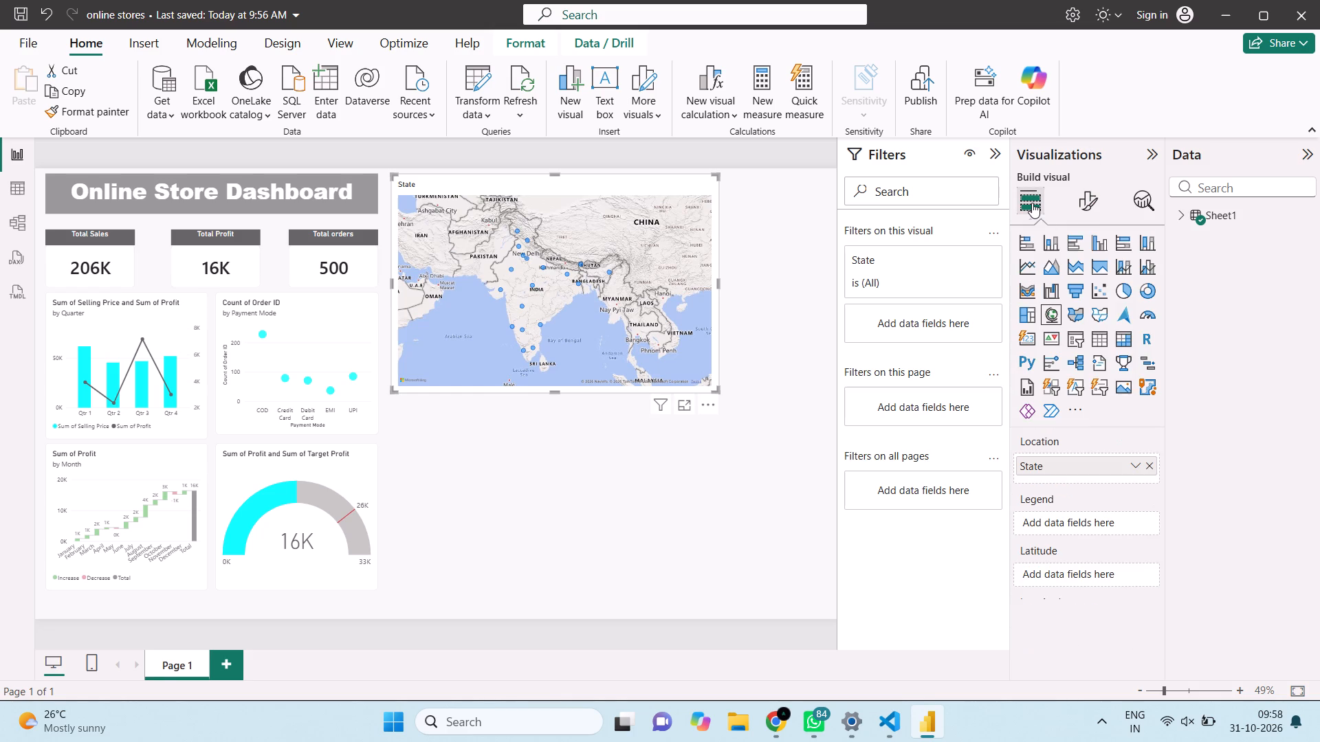
{"action": "scroll", "coordinate": [1061, 559], "scroll_direction": "down", "scroll_amount": 1}
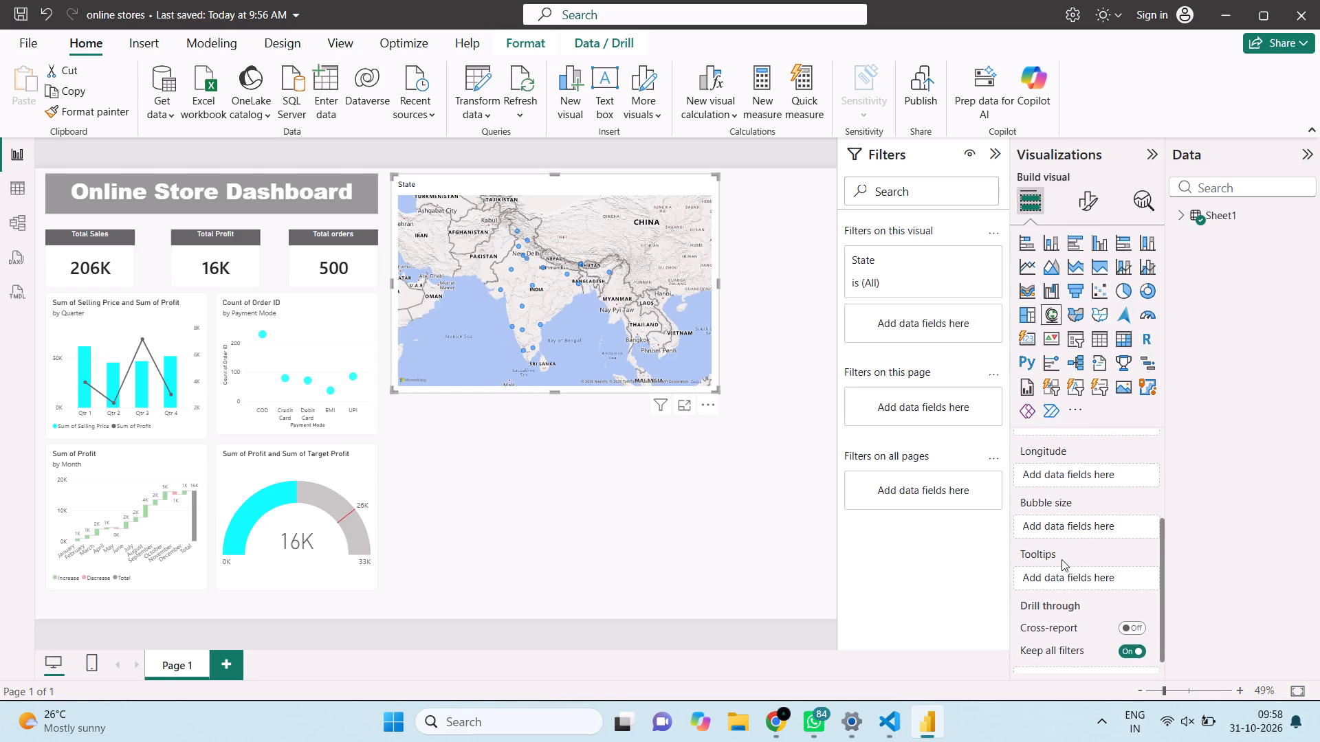
{"action": "scroll", "coordinate": [1061, 559], "scroll_direction": "down", "scroll_amount": 2}
{"action": "left_click", "coordinate": [1182, 216]}
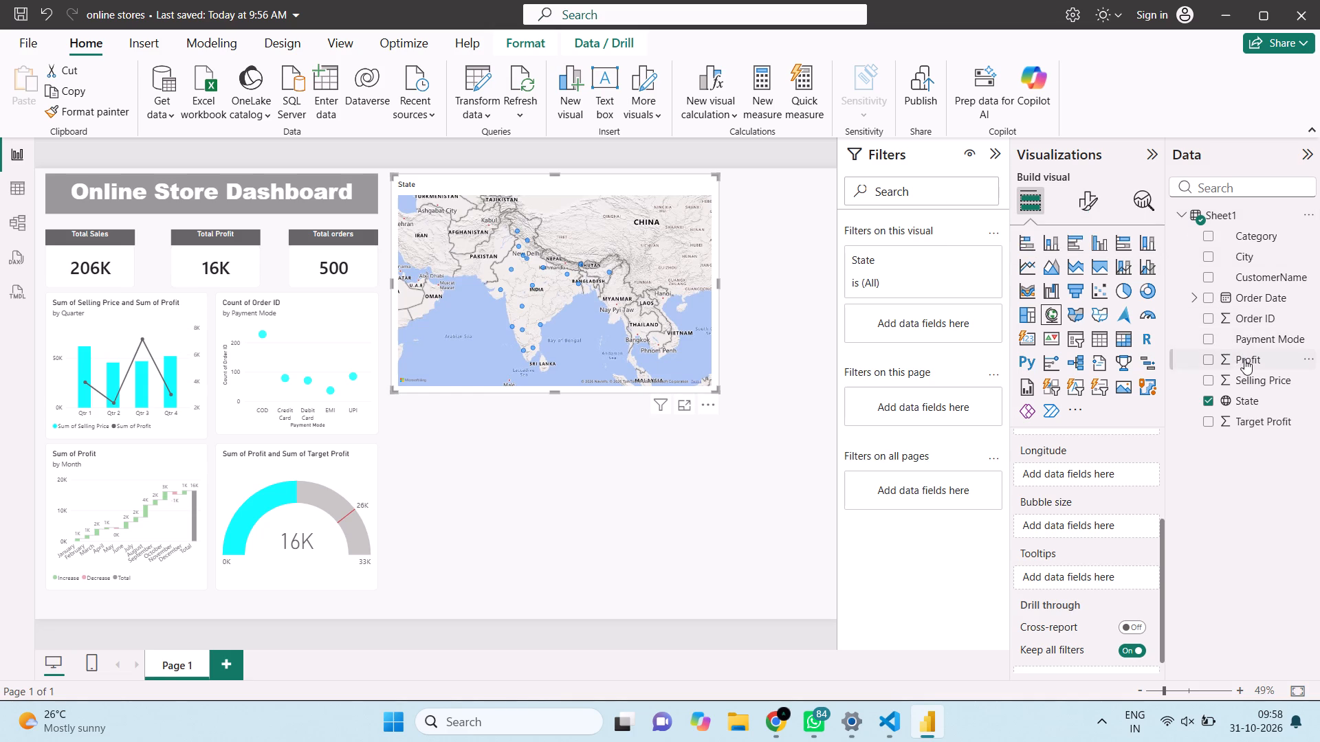
{"action": "left_click_drag", "start_coordinate": [1248, 374], "coordinate": [1158, 475]}
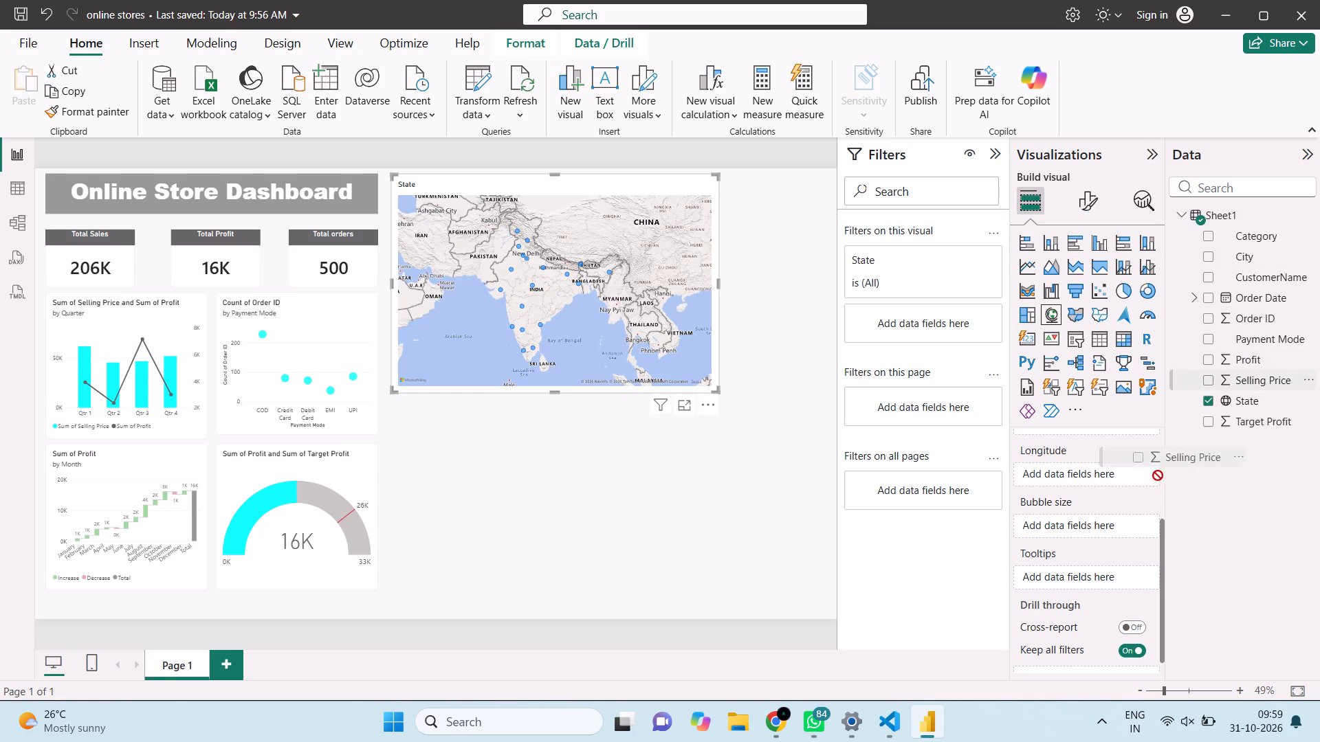
{"action": "left_click_drag", "start_coordinate": [1158, 475], "coordinate": [1079, 521]}
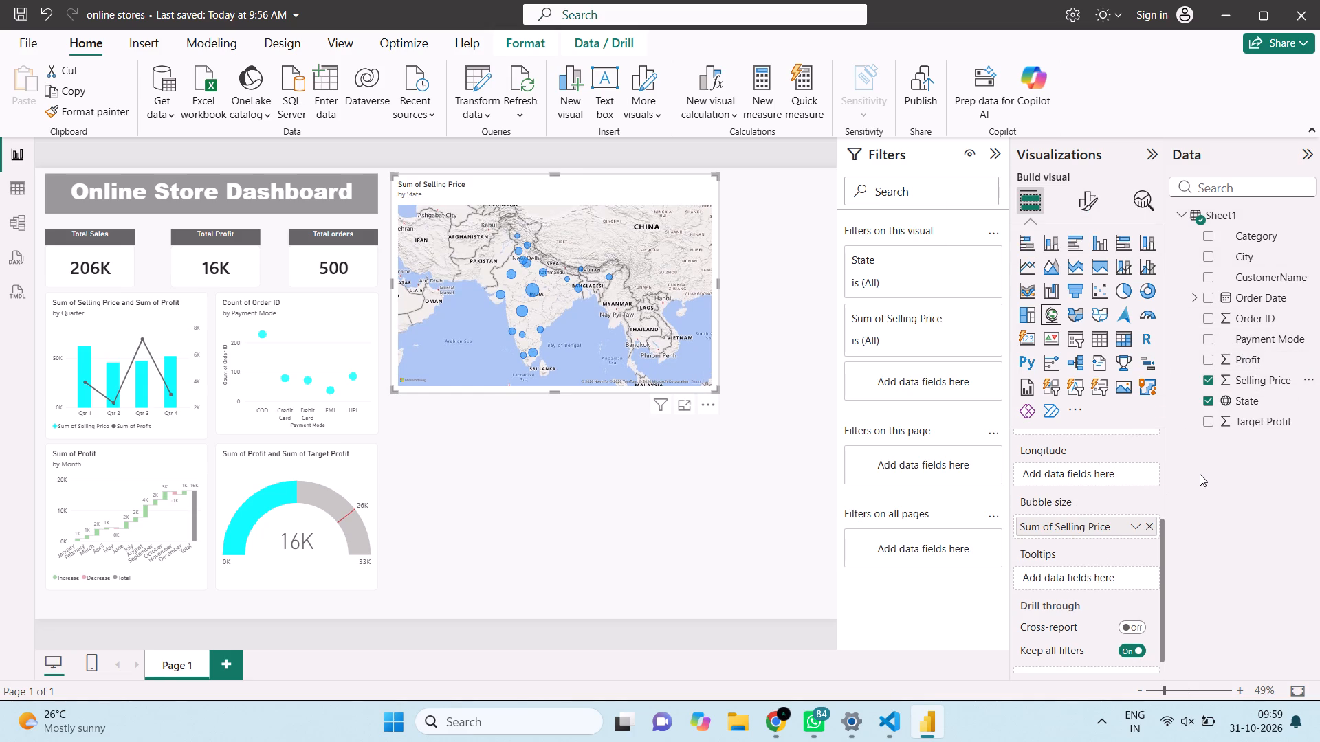
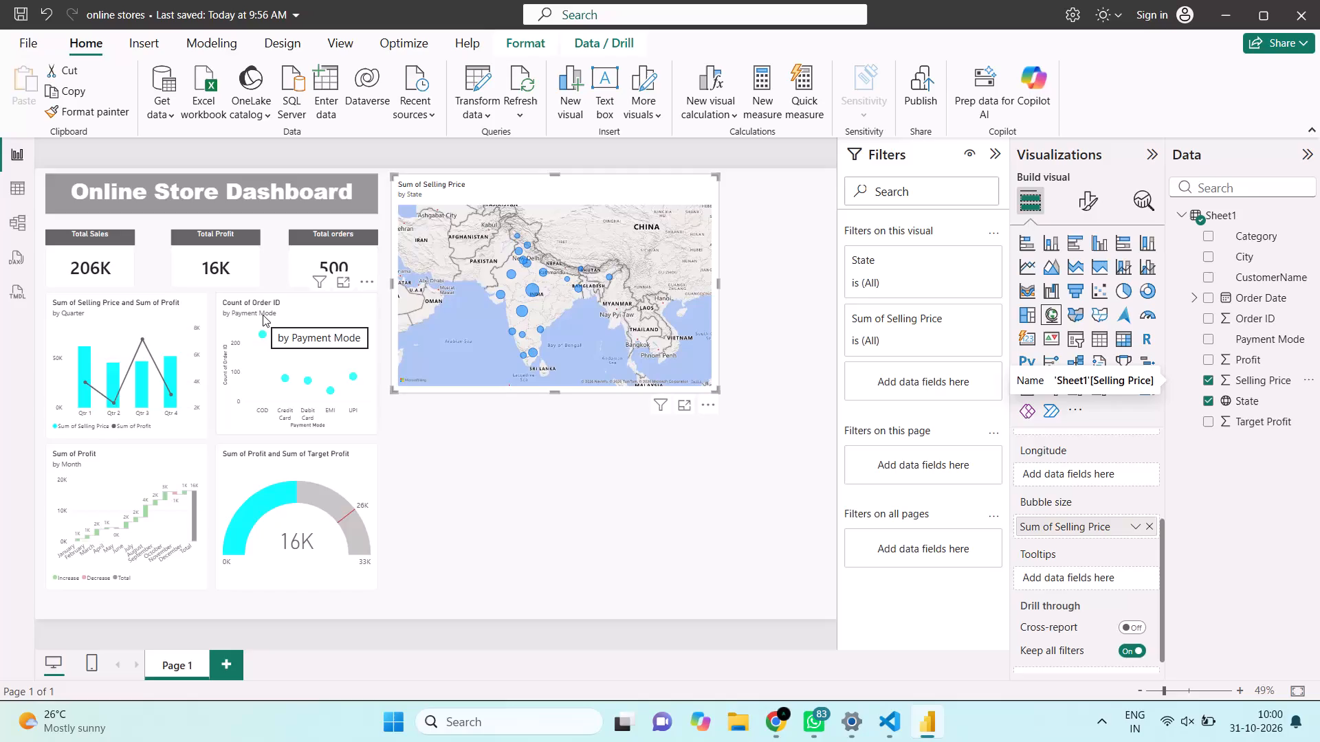
Switch to the learning portal in Chrome, search for "adding maps" and try to open the Adding Maps unit.
{"action": "key", "text": "alt+Tab"}
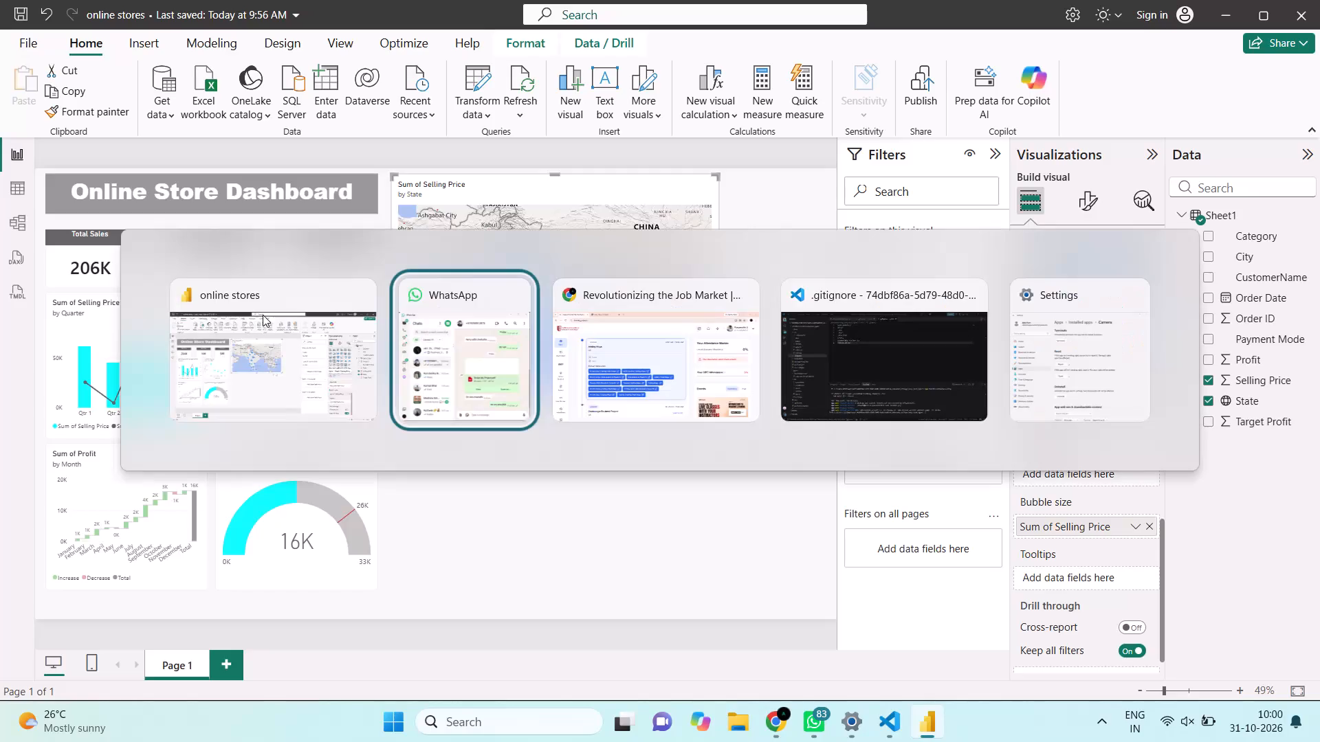
{"action": "key", "text": "alt+Tab"}
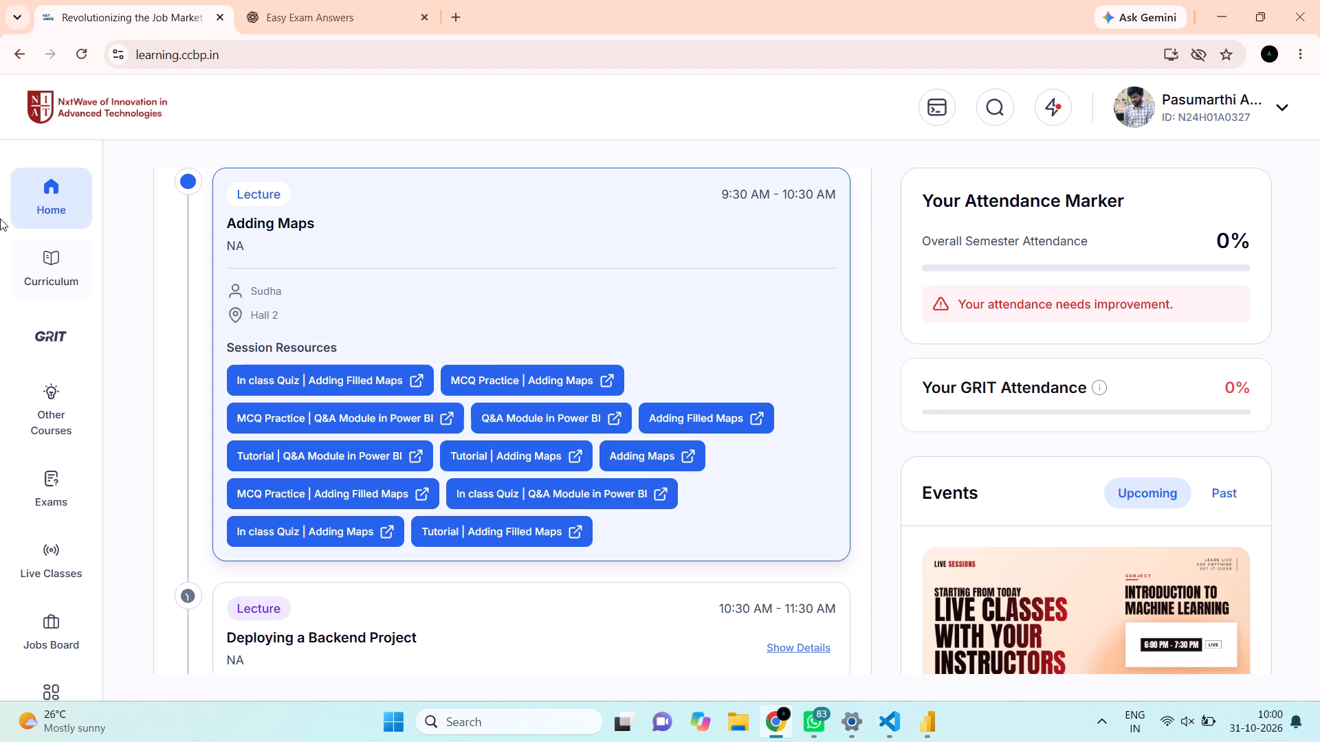
{"action": "scroll", "coordinate": [306, 243], "scroll_direction": "up", "scroll_amount": 5}
{"action": "scroll", "coordinate": [538, 247], "scroll_direction": "up", "scroll_amount": 5}
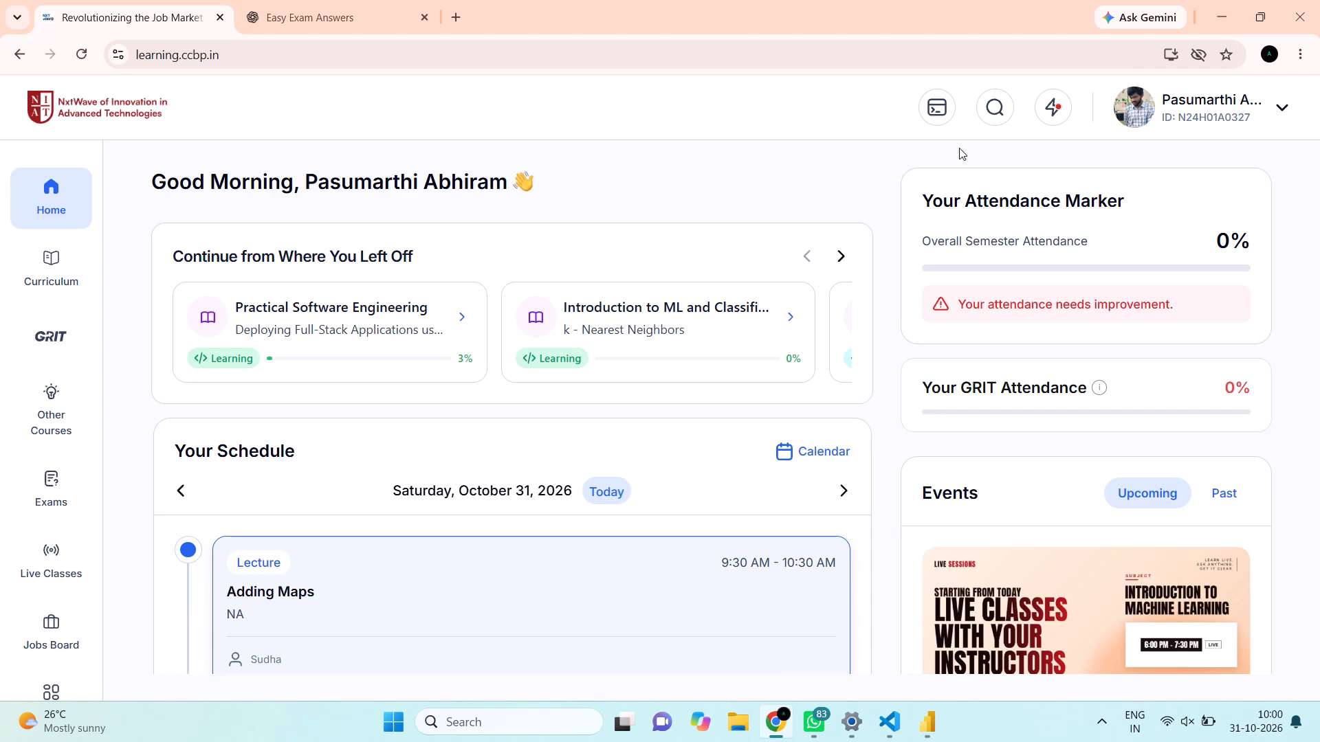
{"action": "left_click", "coordinate": [995, 111]}
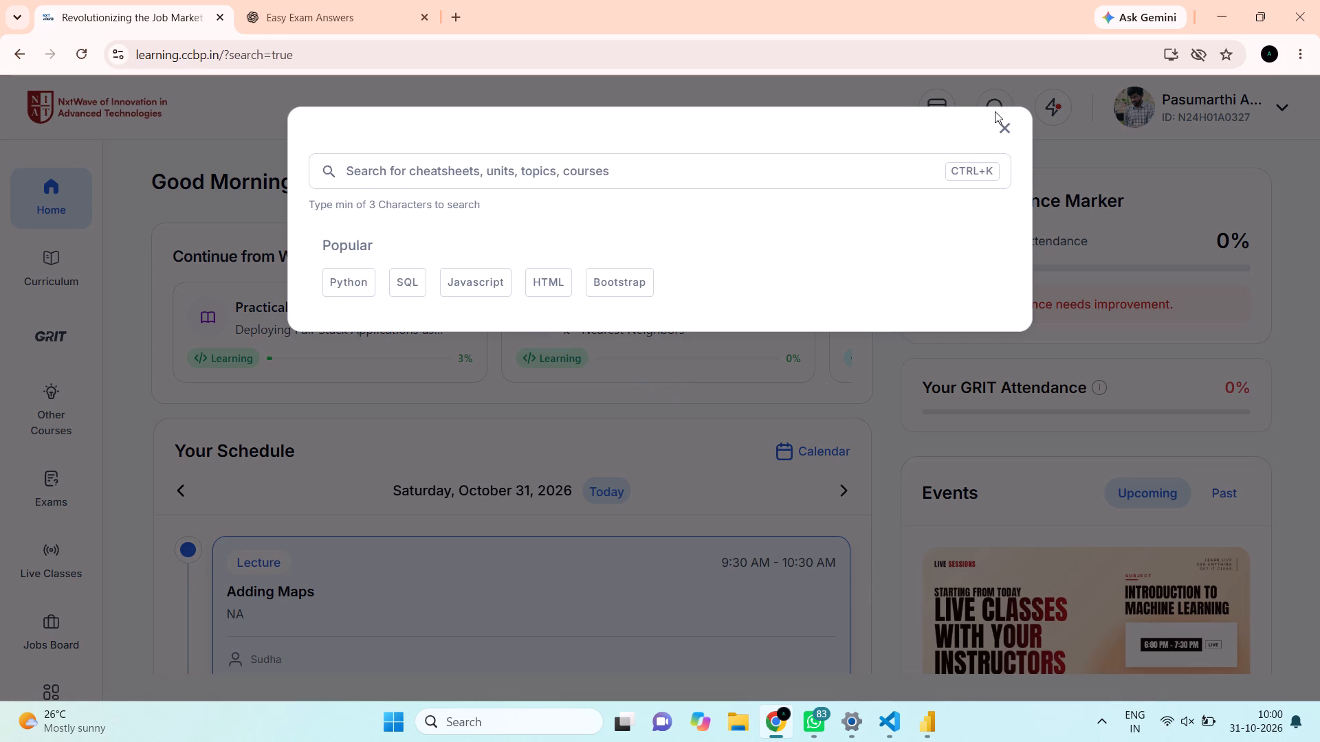
{"action": "type", "text": "adding maps"}
{"action": "key", "text": "Return"}
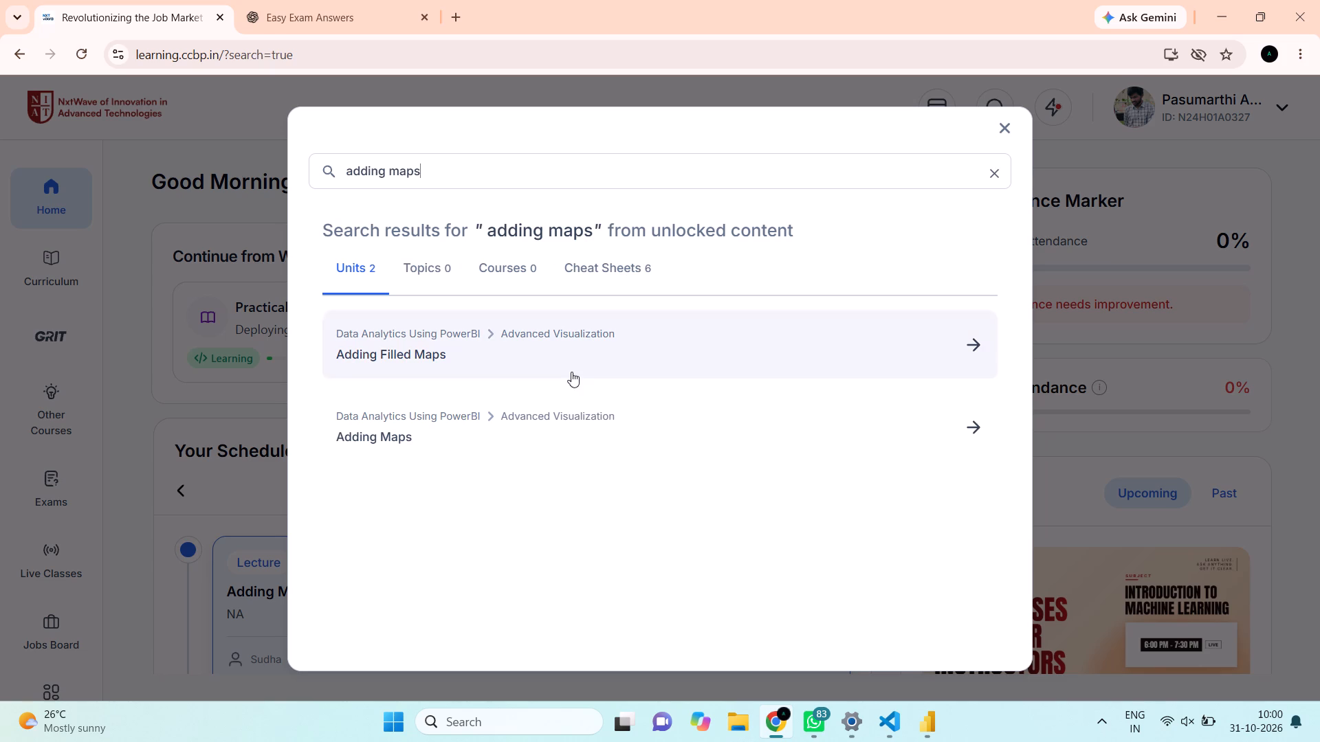
{"action": "left_click", "coordinate": [563, 416]}
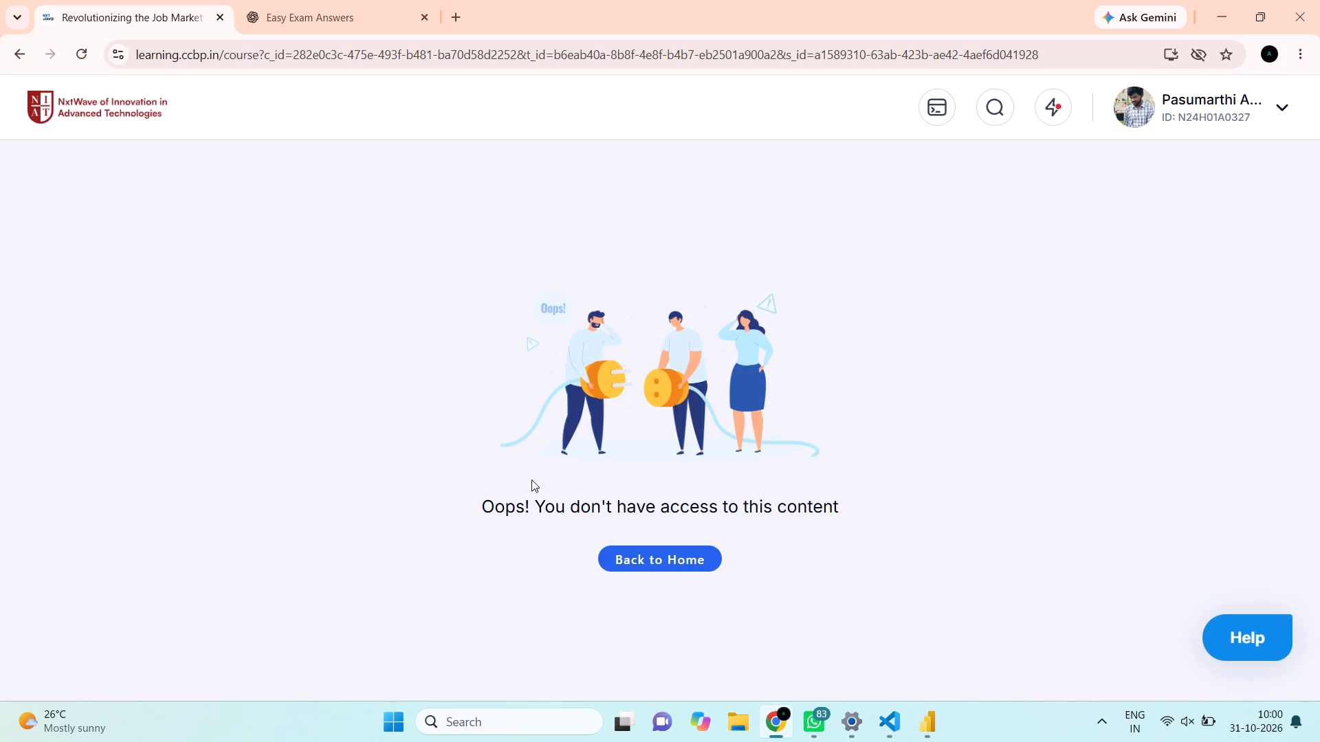
{"action": "left_click", "coordinate": [640, 563]}
Search the portal for "adding maps" again, try to open the Adding Filled Maps unit, and return to the Power BI report.
{"action": "left_click", "coordinate": [987, 115]}
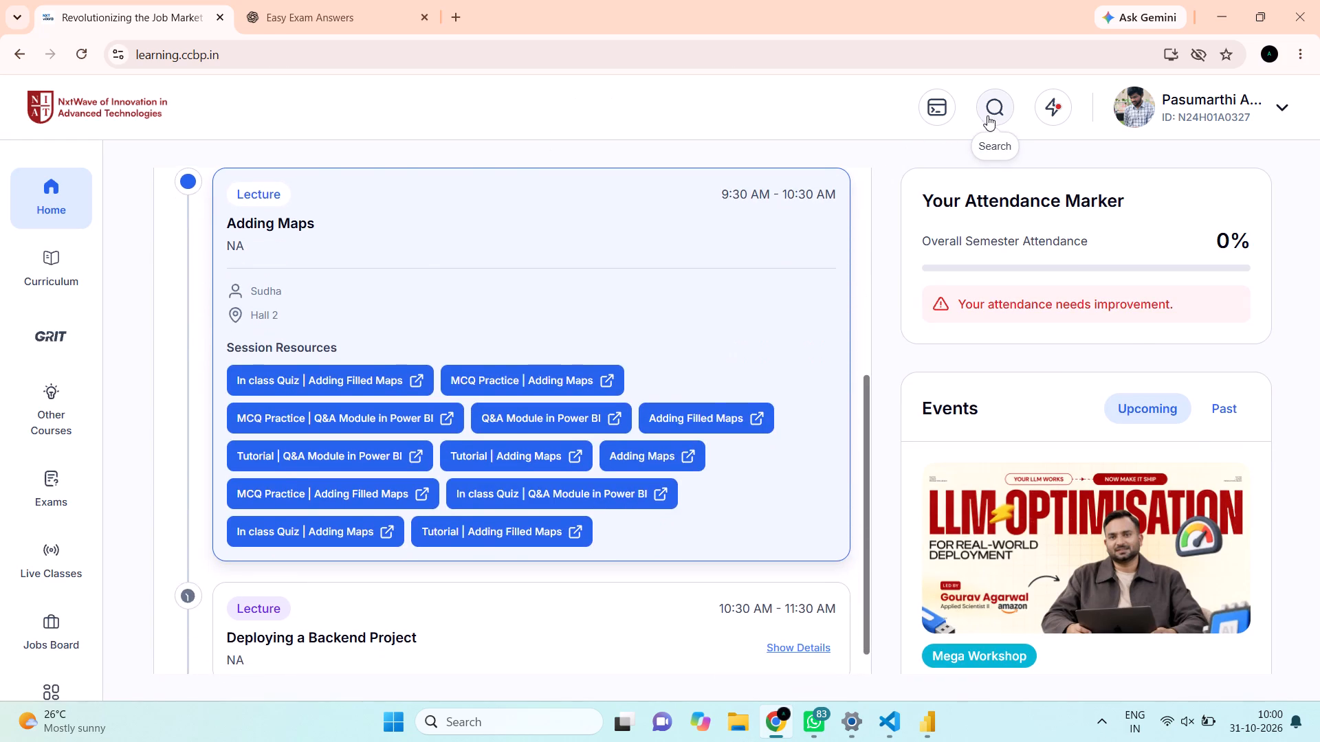
{"action": "type", "text": "adding maps"}
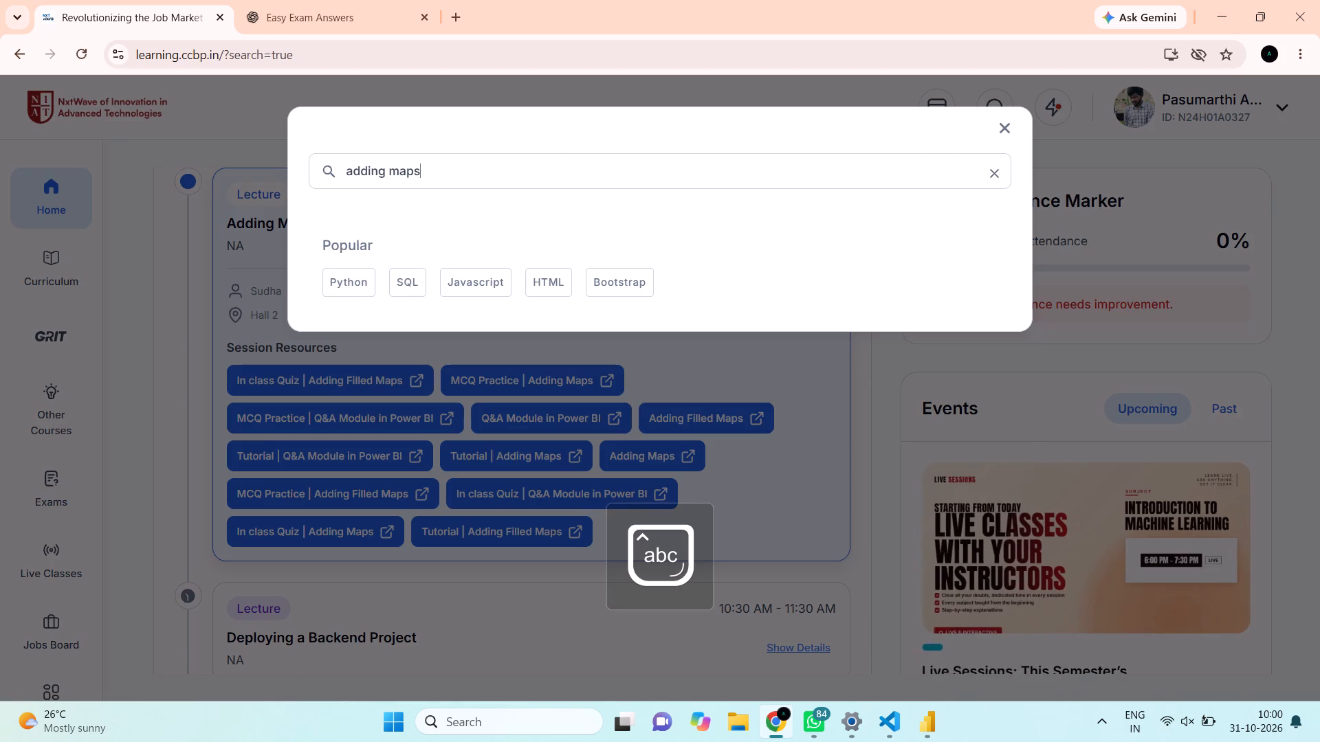
{"action": "key", "text": "Return"}
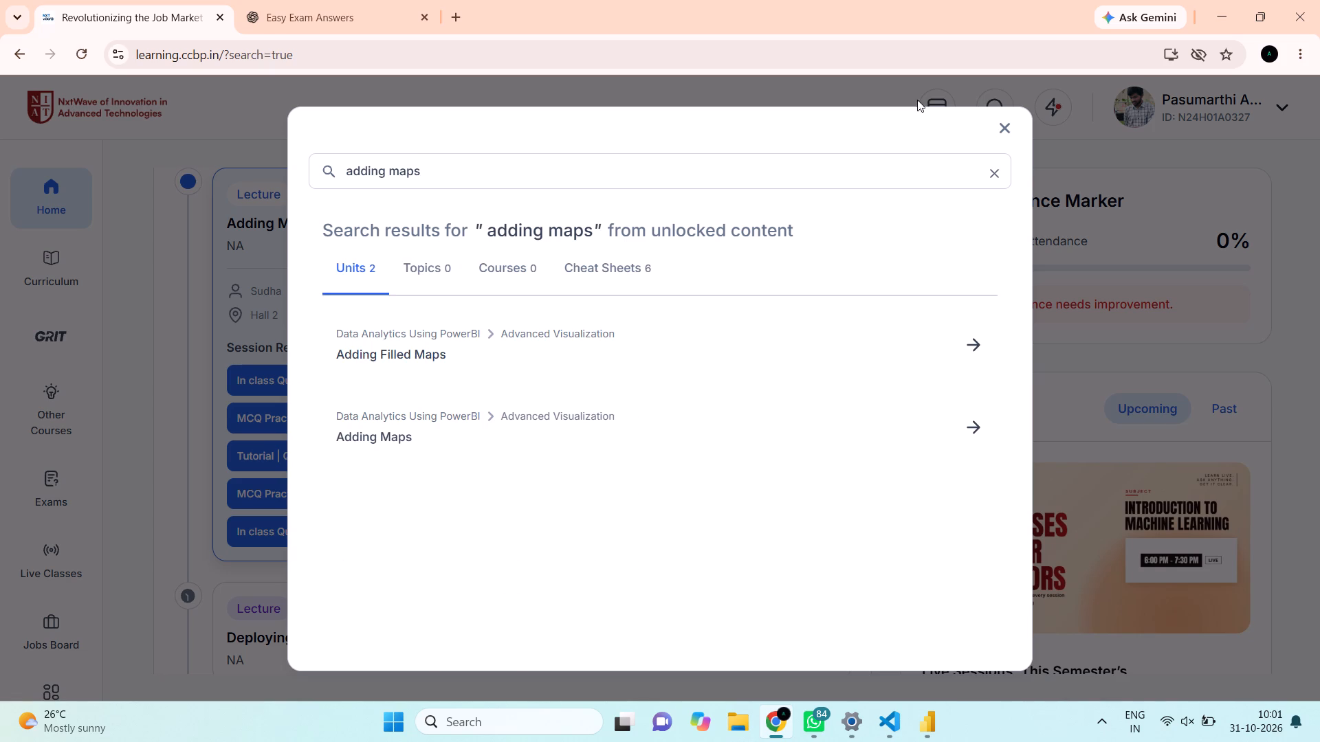
{"action": "left_click", "coordinate": [617, 330]}
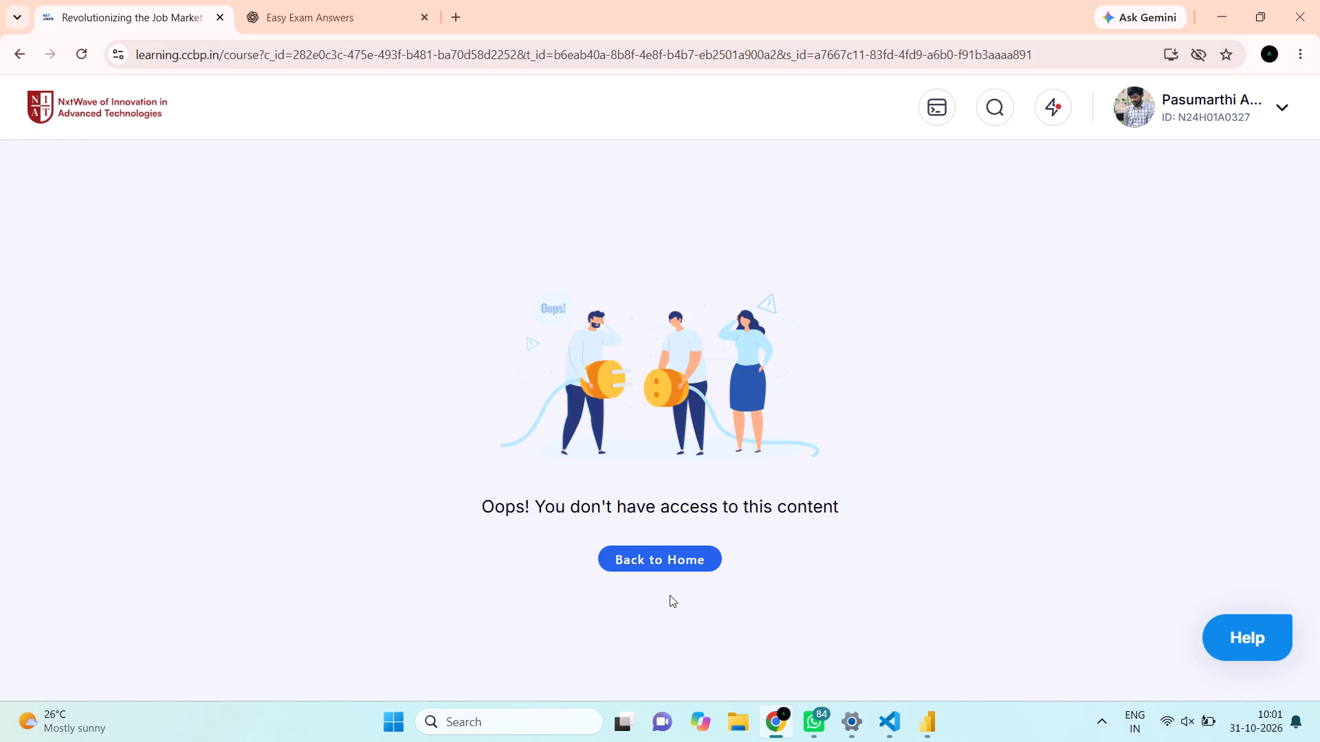
{"action": "left_click", "coordinate": [669, 561]}
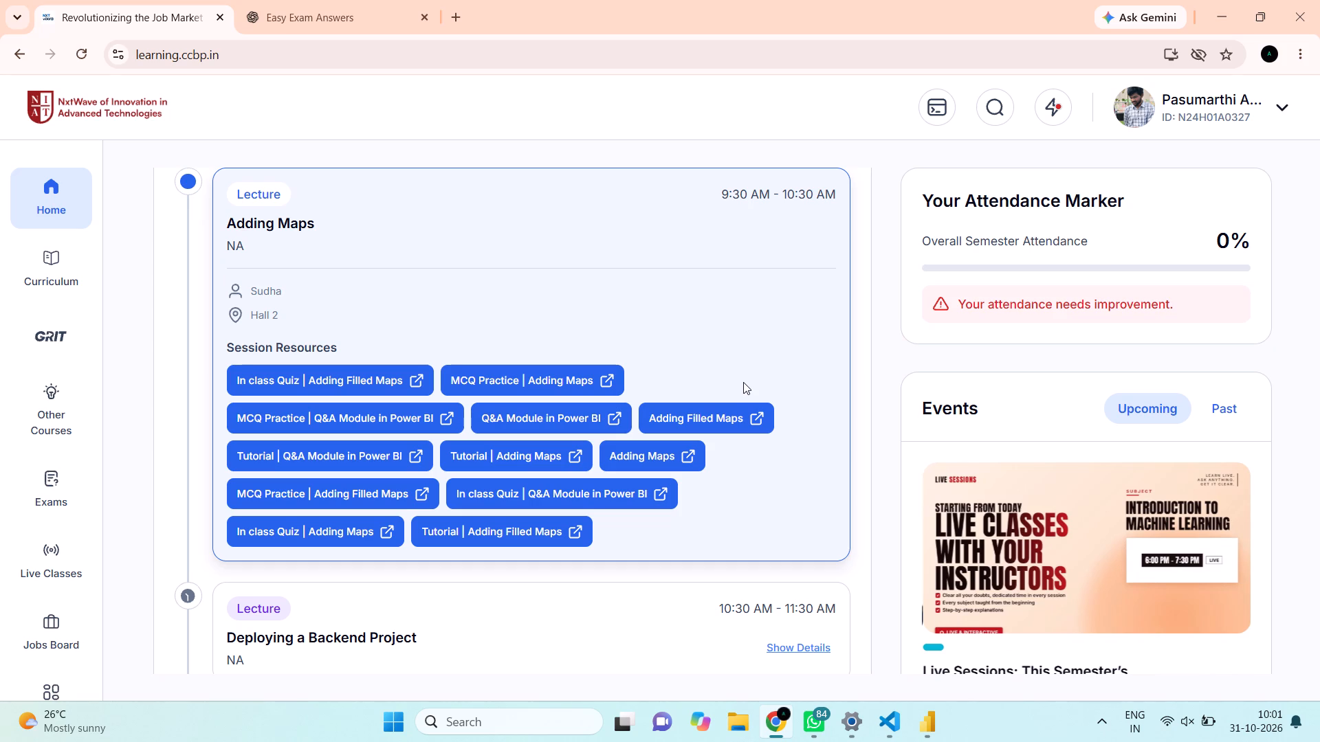
{"action": "key", "text": "alt+Tab"}
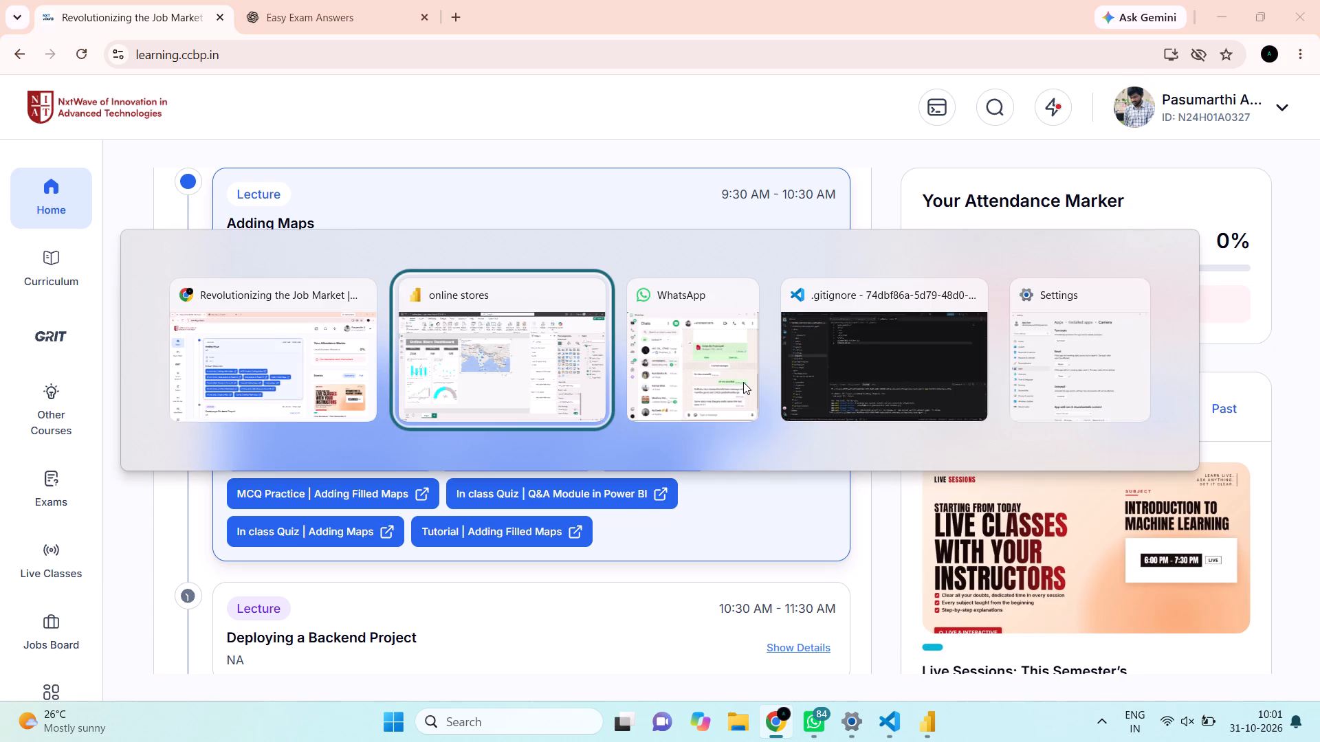
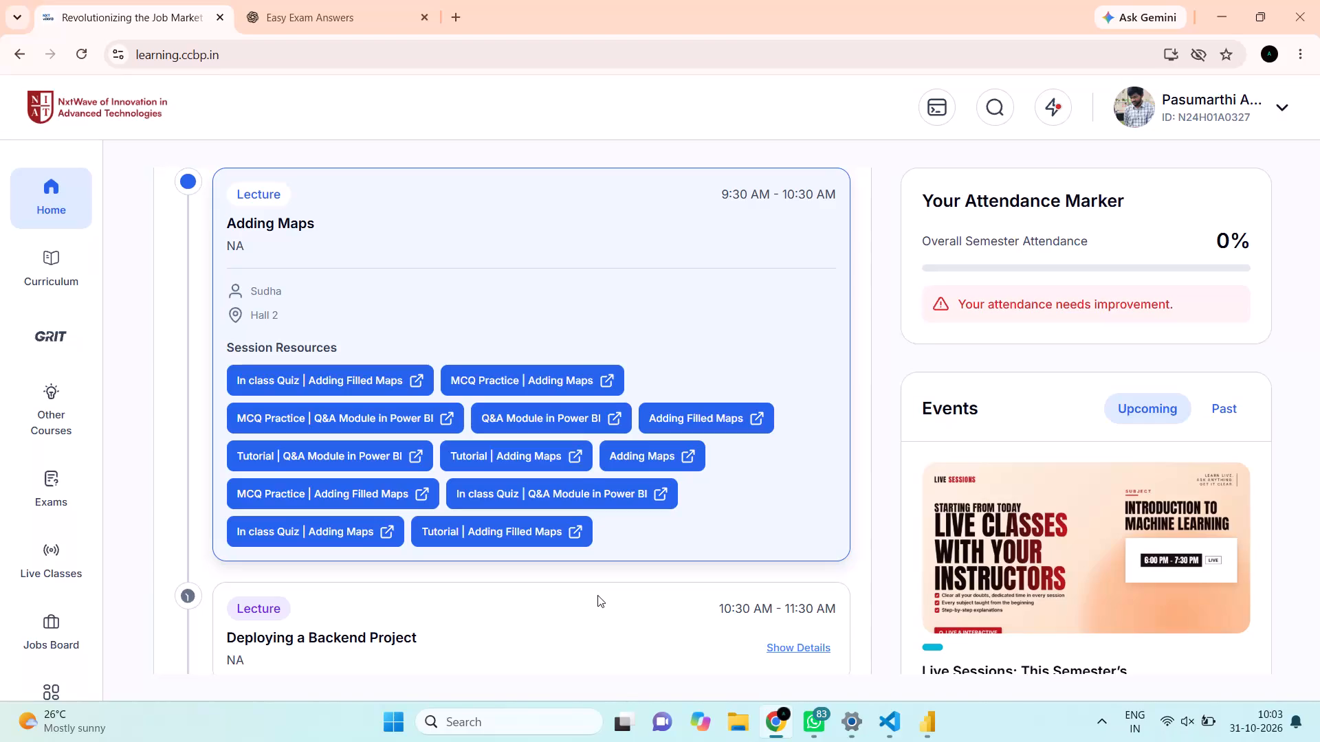
Switch to the Power BI report and examine the State map's field assignments, including Location, Legend, Bubble size, Tooltips and Drill through.
{"action": "key", "text": "alt+Tab"}
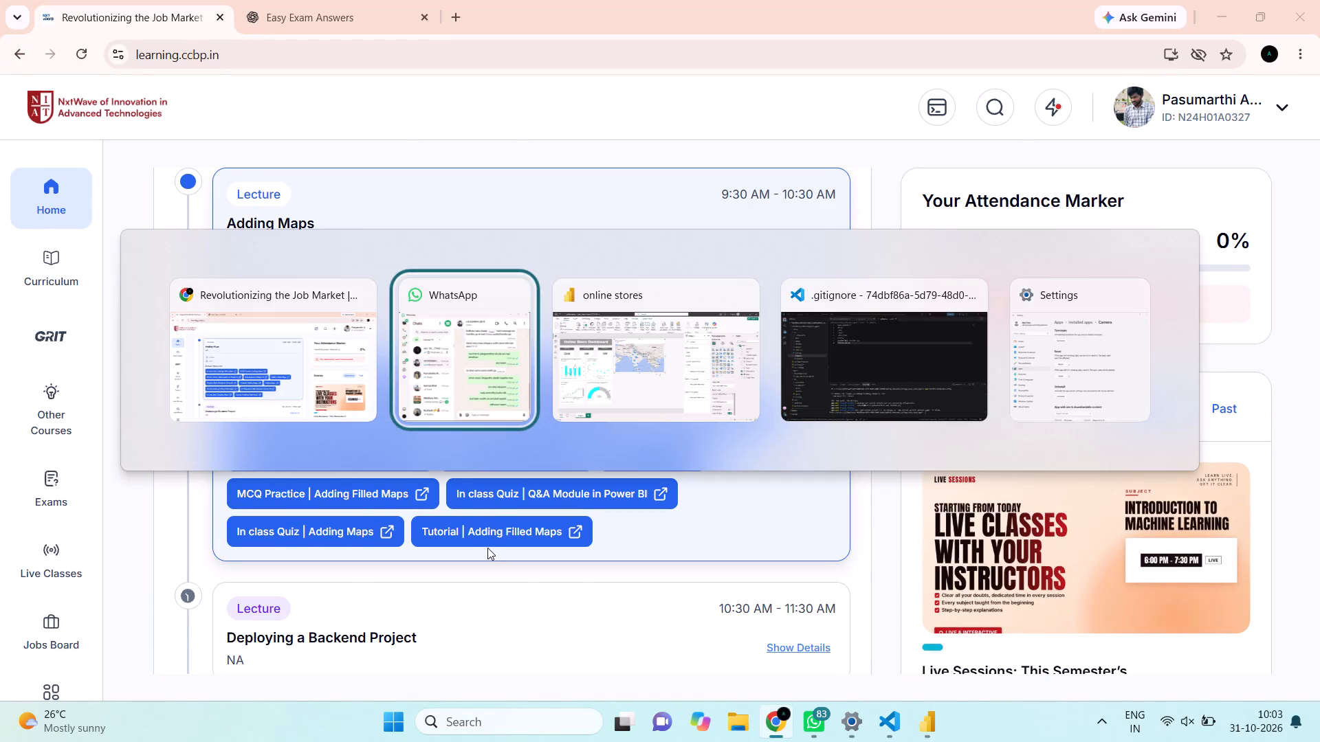
{"action": "key", "text": "alt+Tab"}
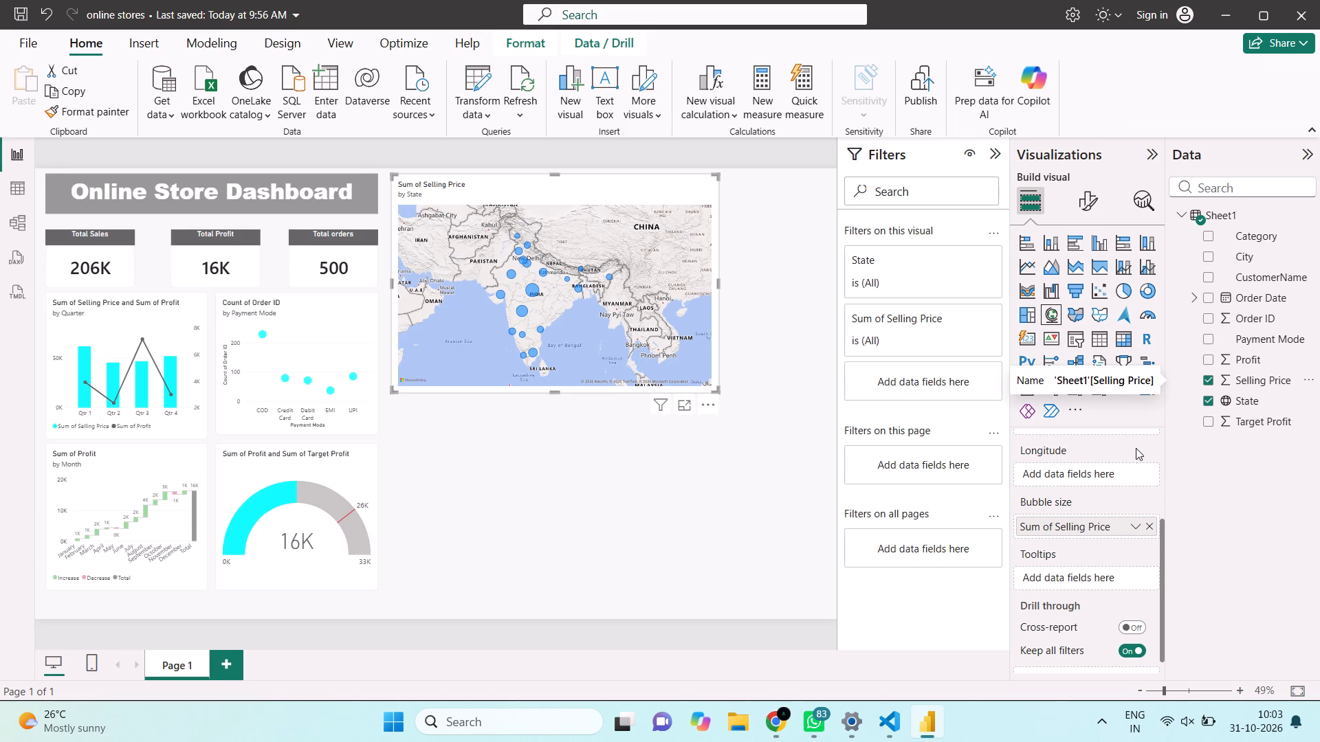
{"action": "scroll", "coordinate": [1072, 474], "scroll_direction": "up", "scroll_amount": 1}
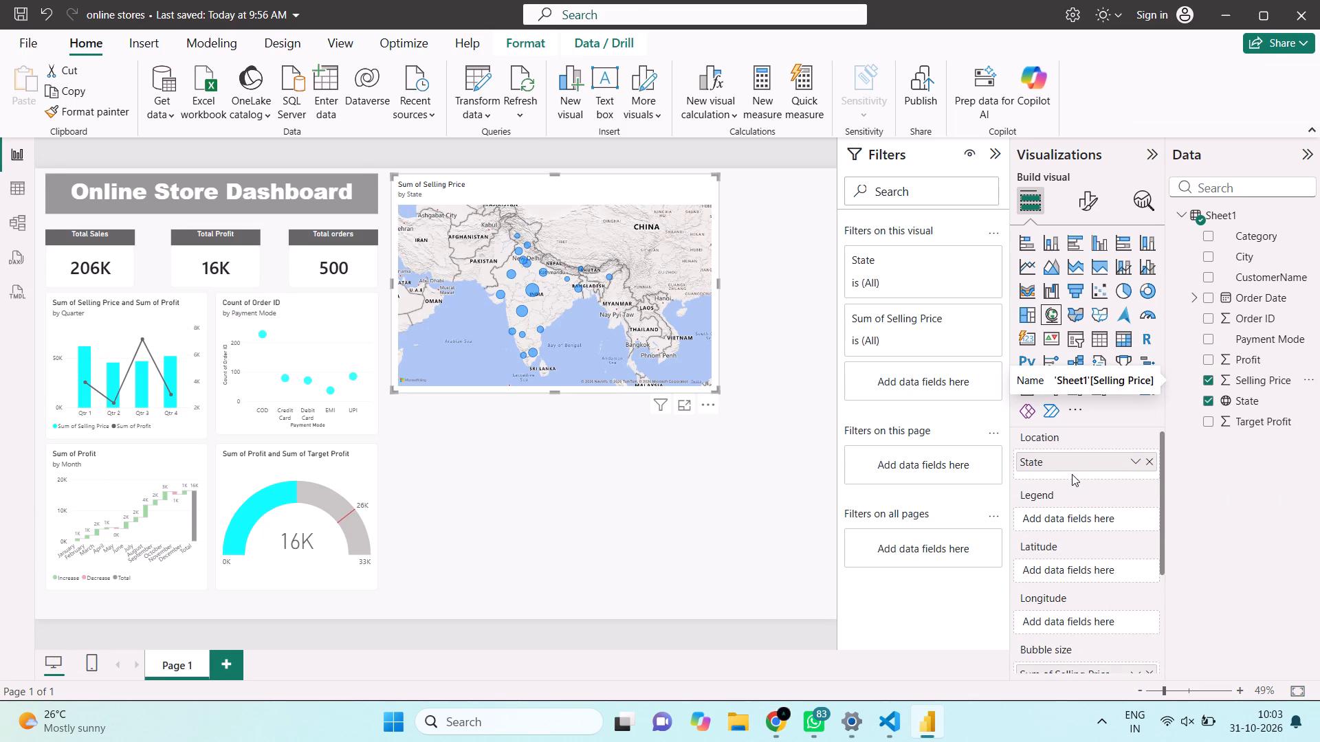
{"action": "scroll", "coordinate": [1072, 474], "scroll_direction": "up", "scroll_amount": 1}
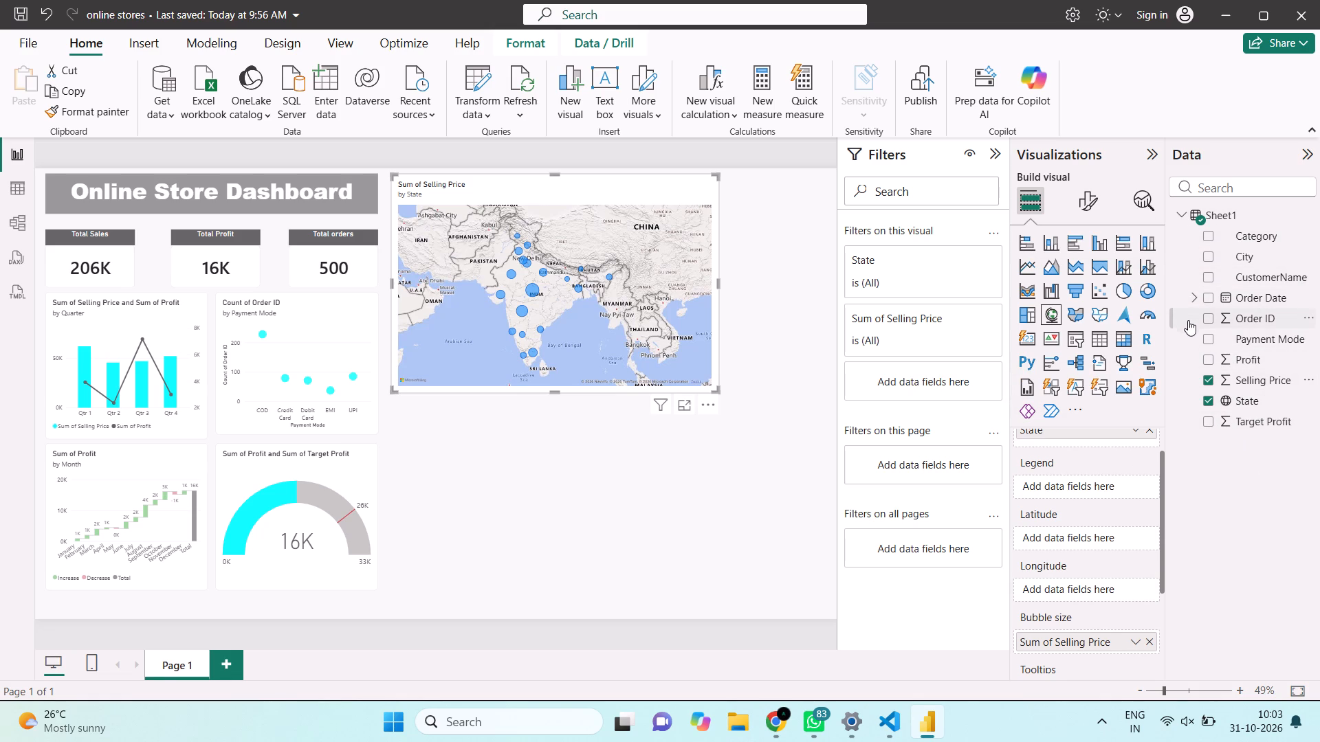
{"action": "left_click", "coordinate": [662, 295]}
{"action": "scroll", "coordinate": [1063, 618], "scroll_direction": "down", "scroll_amount": 2}
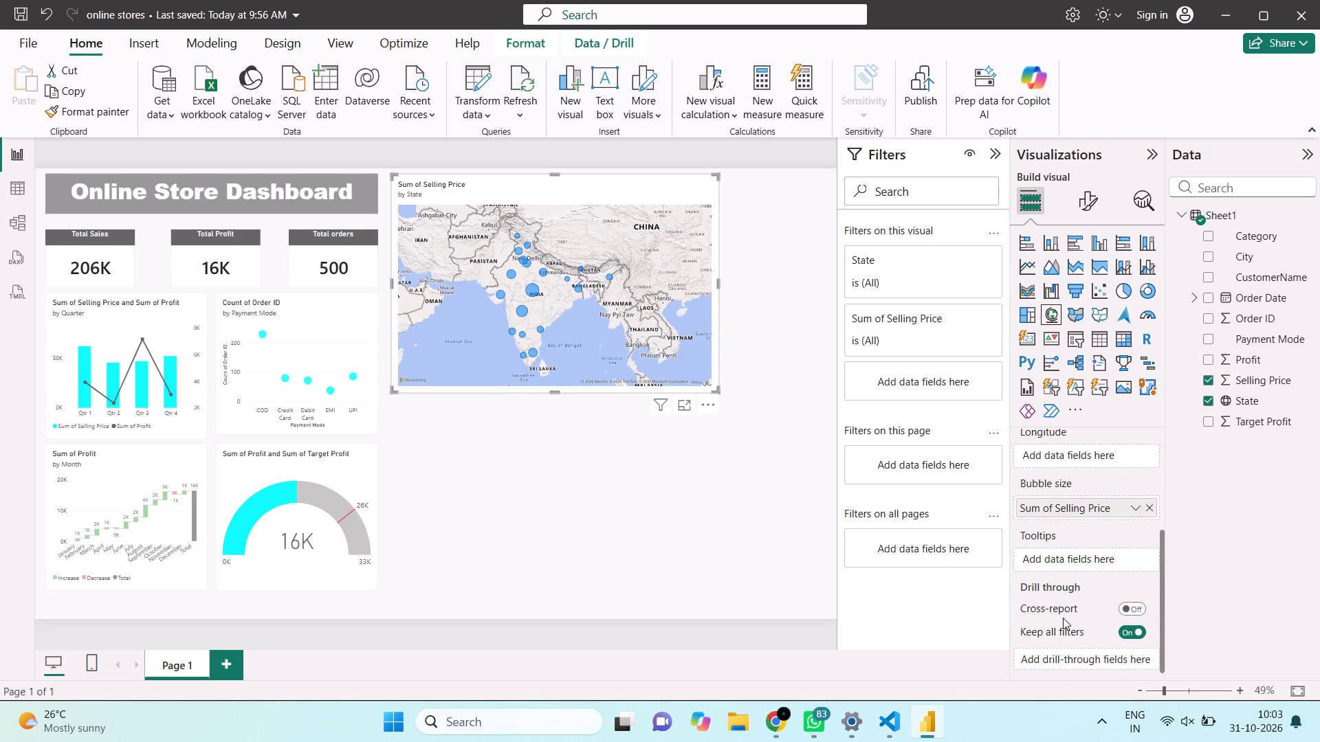
{"action": "scroll", "coordinate": [1063, 618], "scroll_direction": "down", "scroll_amount": 1}
{"action": "scroll", "coordinate": [1063, 618], "scroll_direction": "up", "scroll_amount": 1}
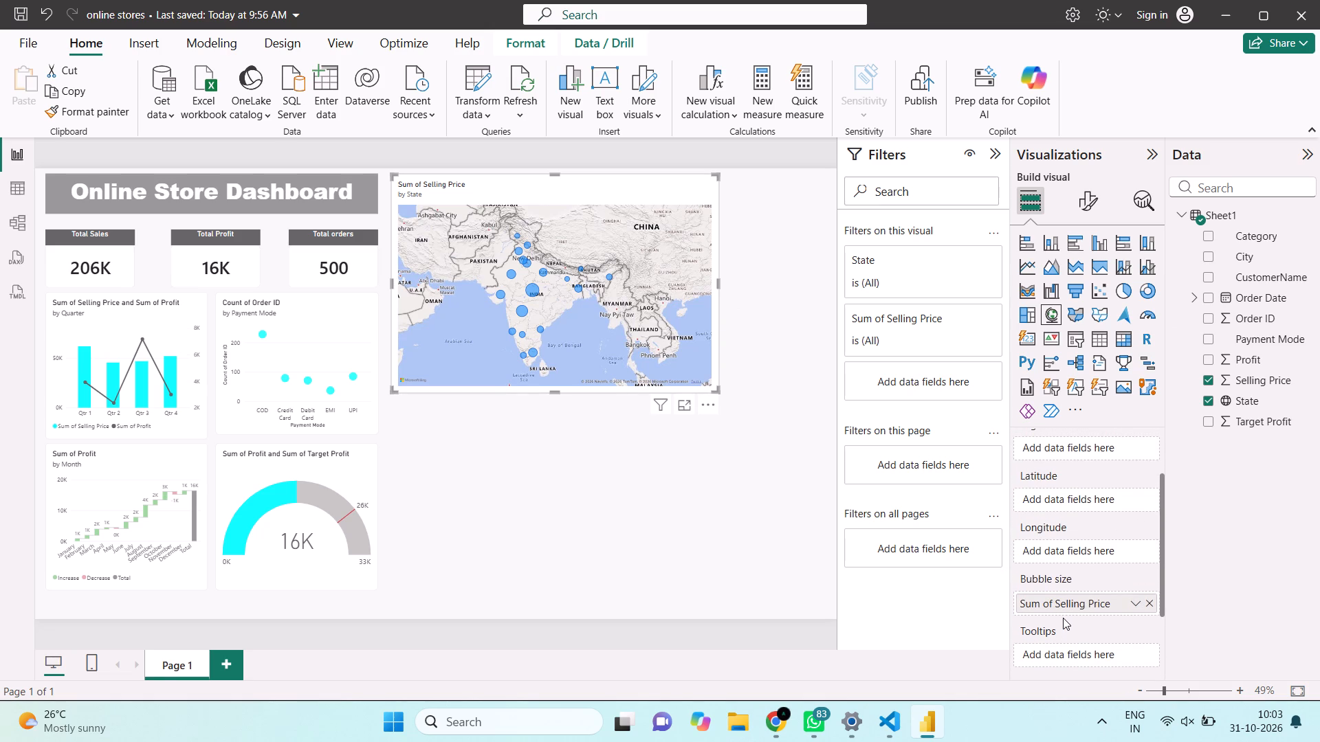
{"action": "scroll", "coordinate": [1063, 618], "scroll_direction": "up", "scroll_amount": 1}
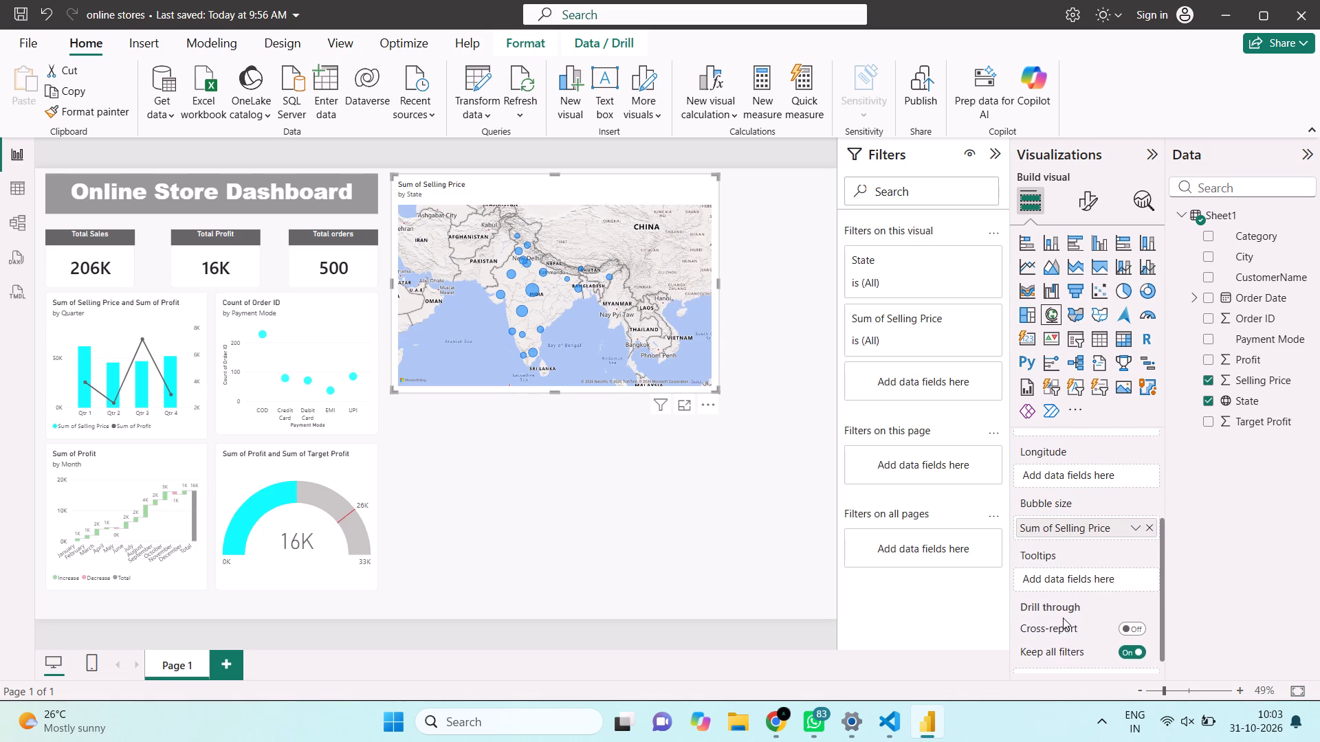
{"action": "scroll", "coordinate": [1063, 618], "scroll_direction": "up", "scroll_amount": 1}
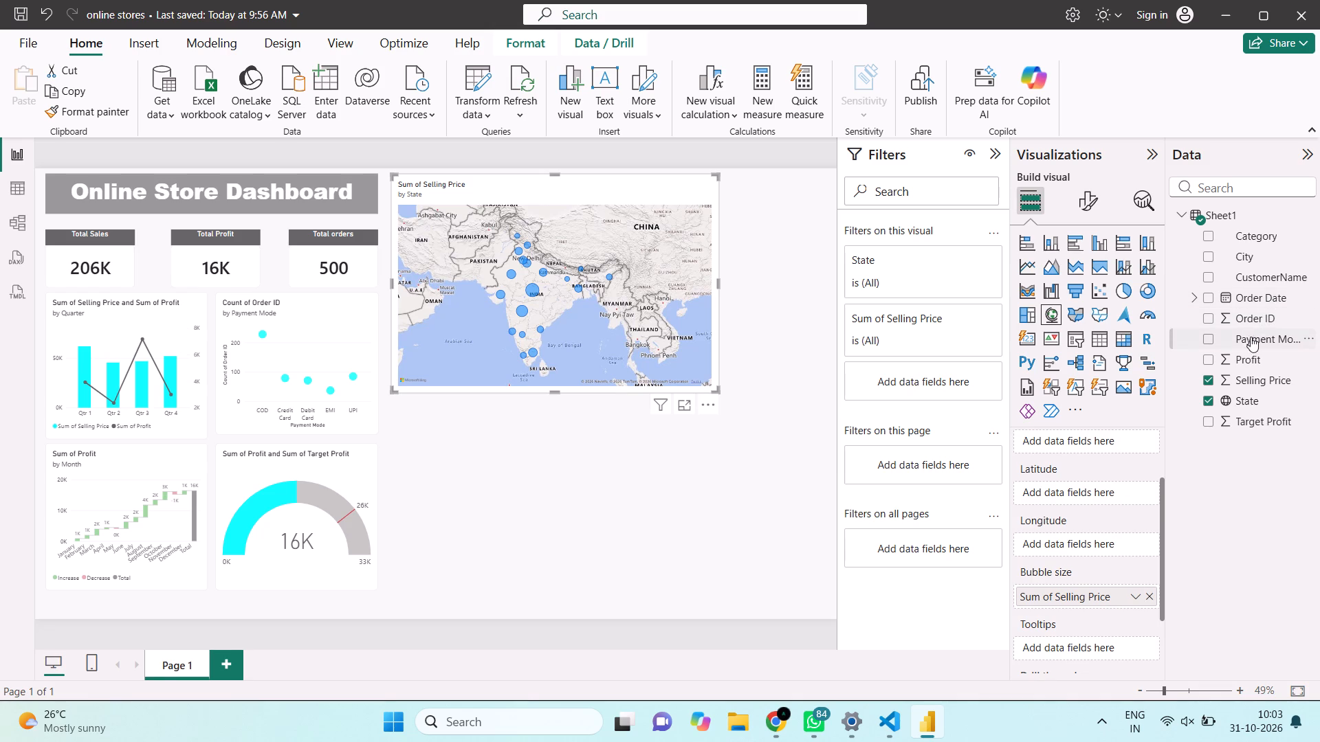
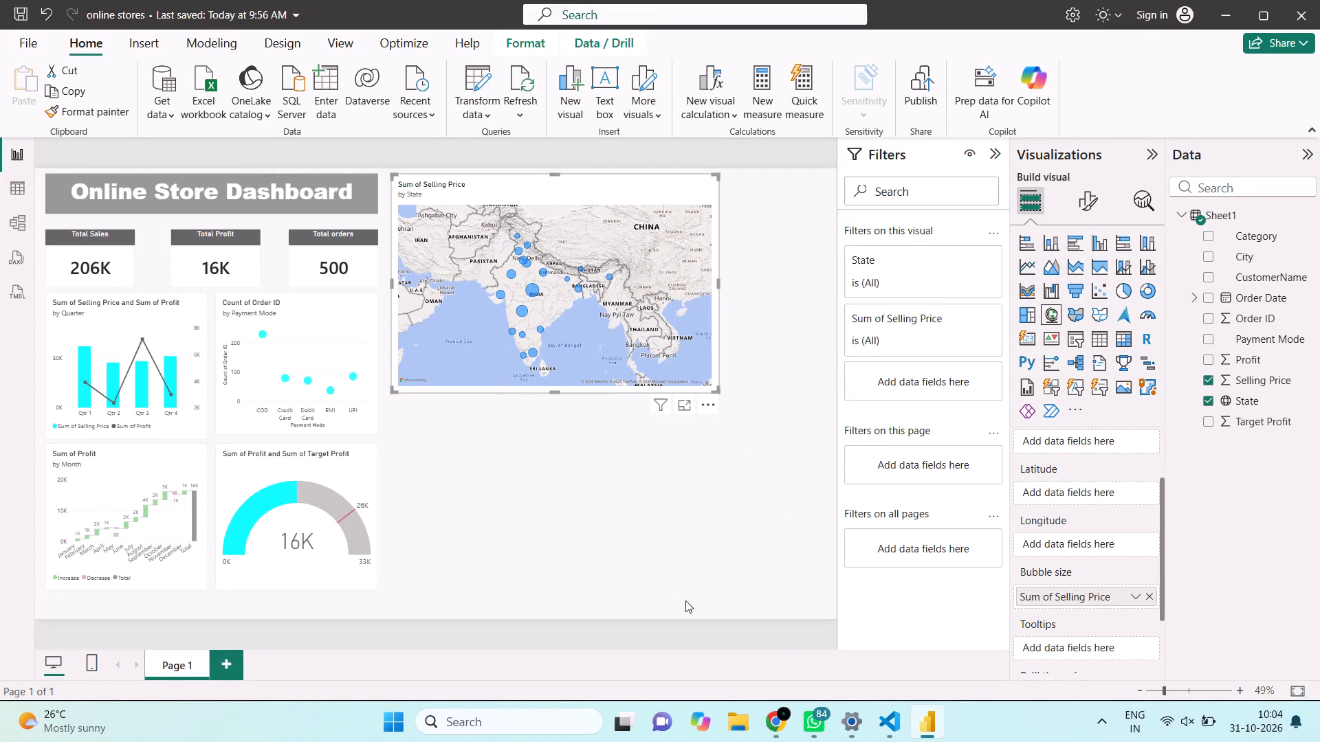
Deselect the State map visual on the report page and switch to the learning portal in Chrome.
{"action": "left_click", "coordinate": [707, 573]}
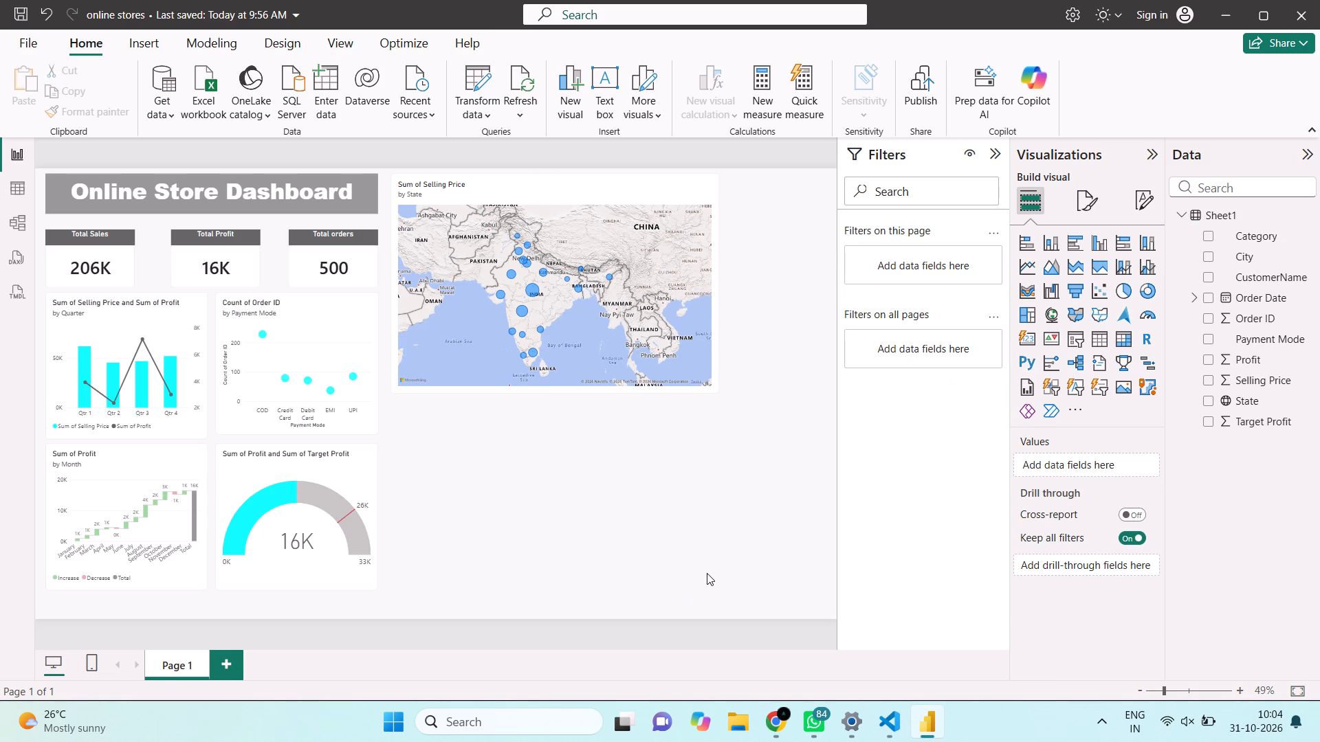
{"action": "key", "text": "alt+Tab"}
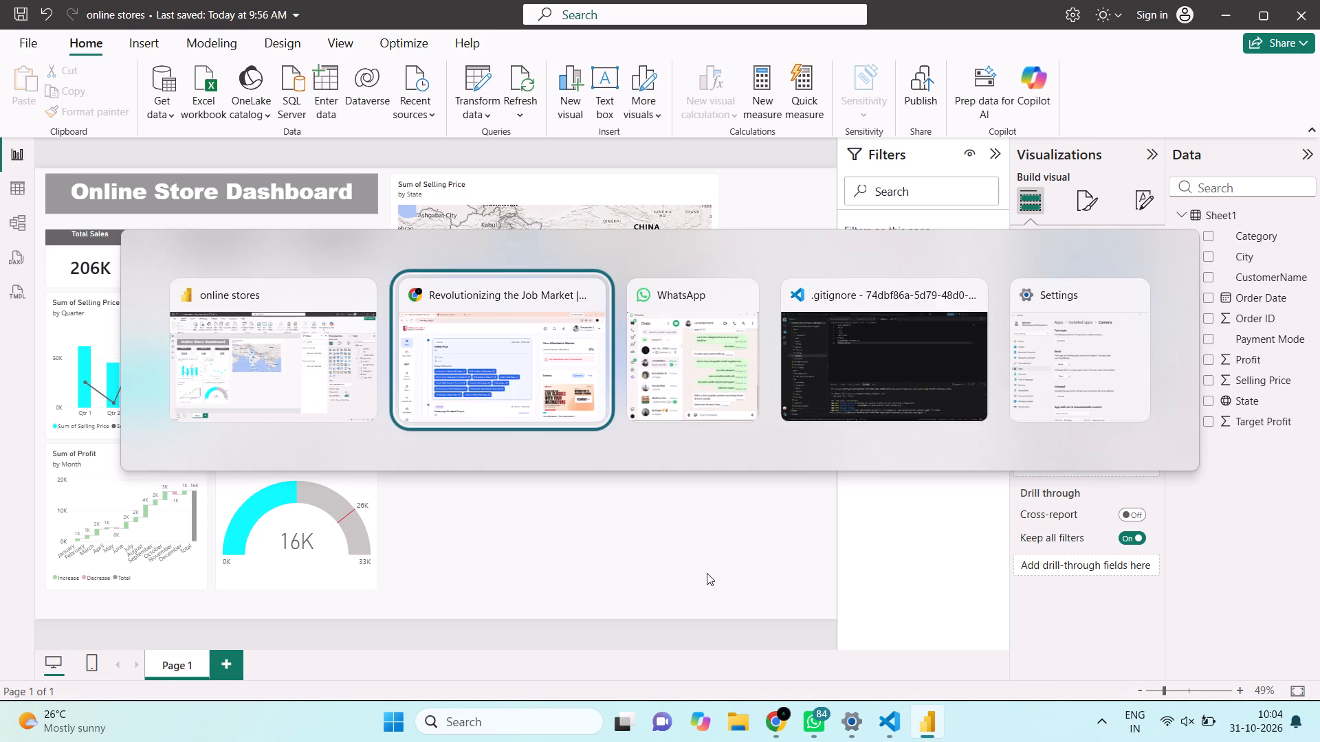
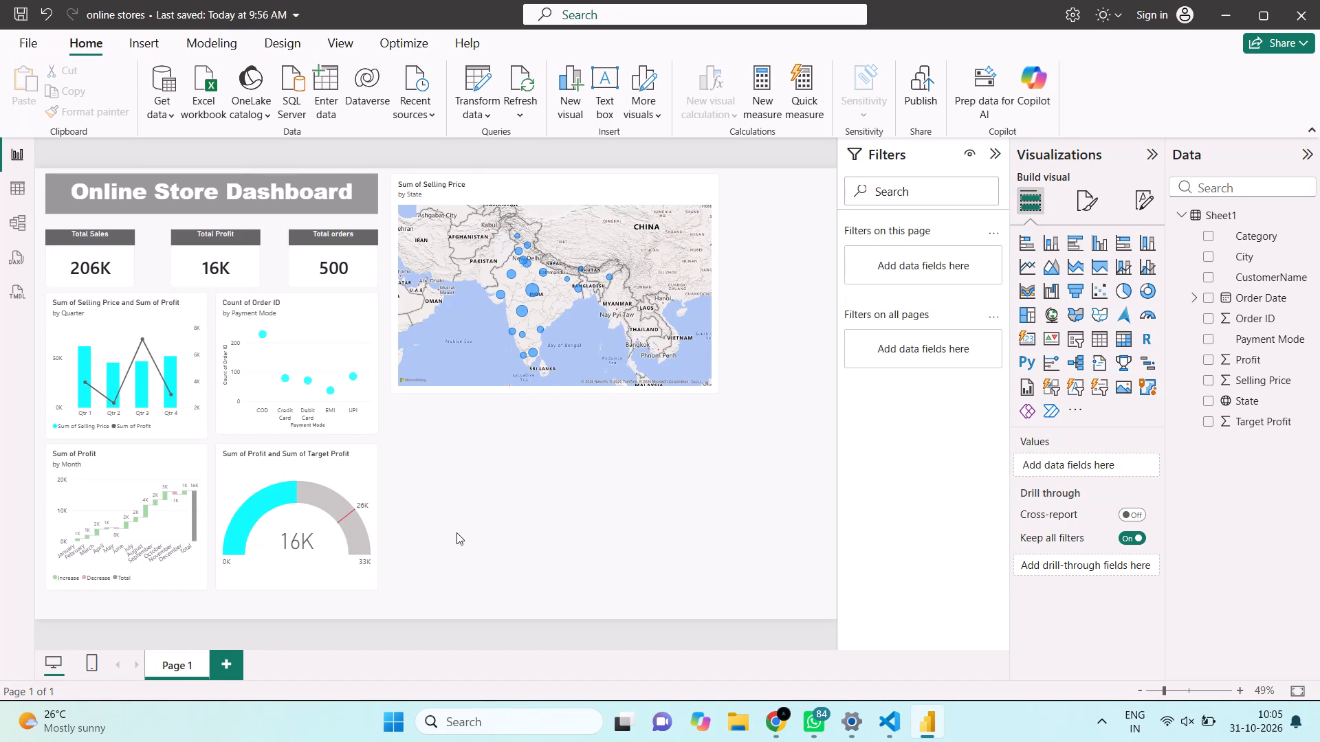
Switch from the Power BI report to another open application window.
{"action": "key", "text": "alt+Tab"}
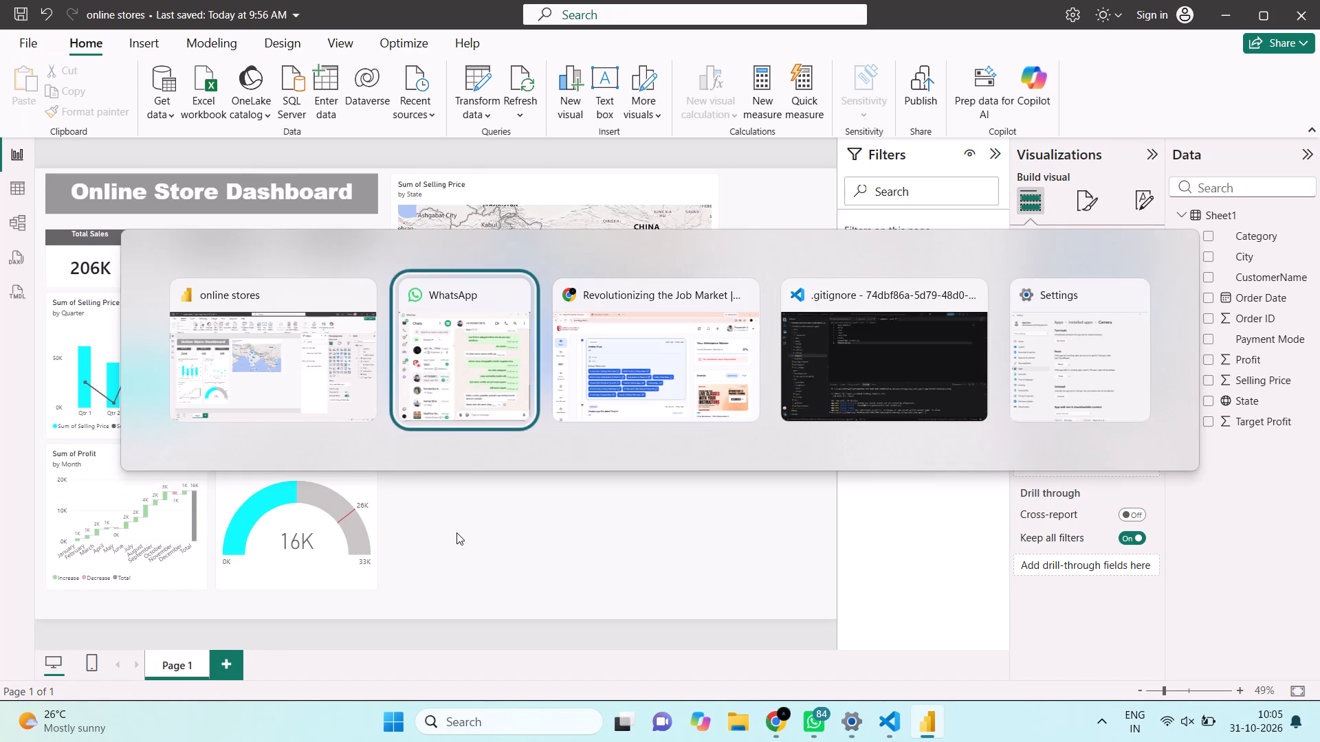
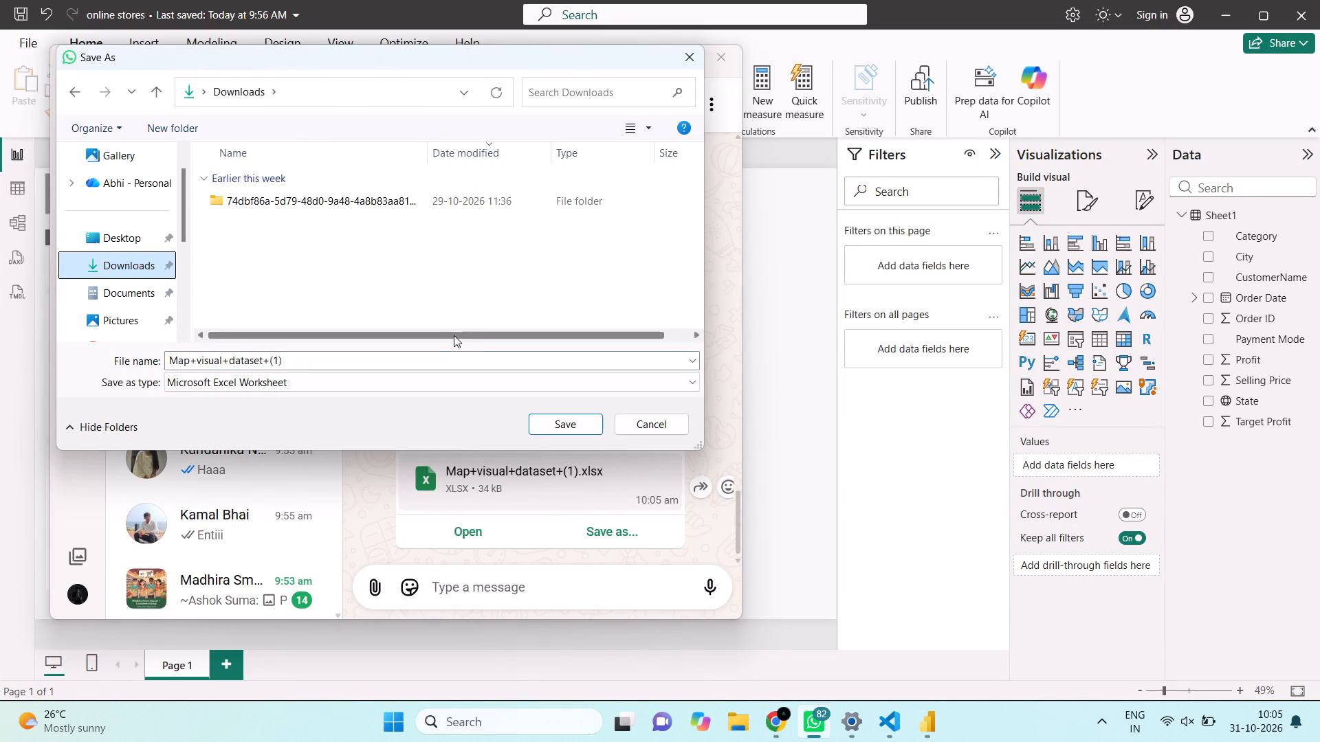
Save the received Map+visual+dataset+(1) Excel worksheet in the Power bi folder on New Volume (D:).
{"action": "scroll", "coordinate": [138, 288], "scroll_direction": "down", "scroll_amount": 1}
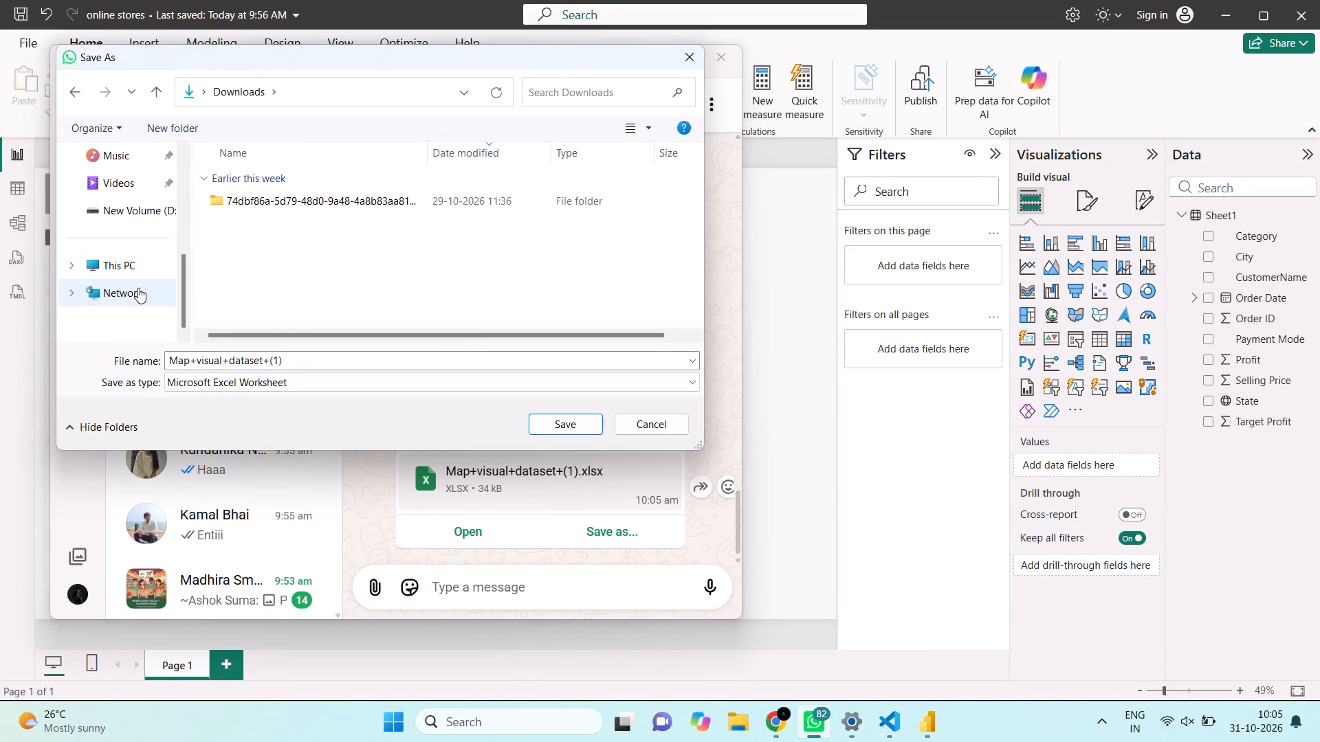
{"action": "scroll", "coordinate": [138, 288], "scroll_direction": "down", "scroll_amount": 1}
{"action": "left_click", "coordinate": [134, 253]}
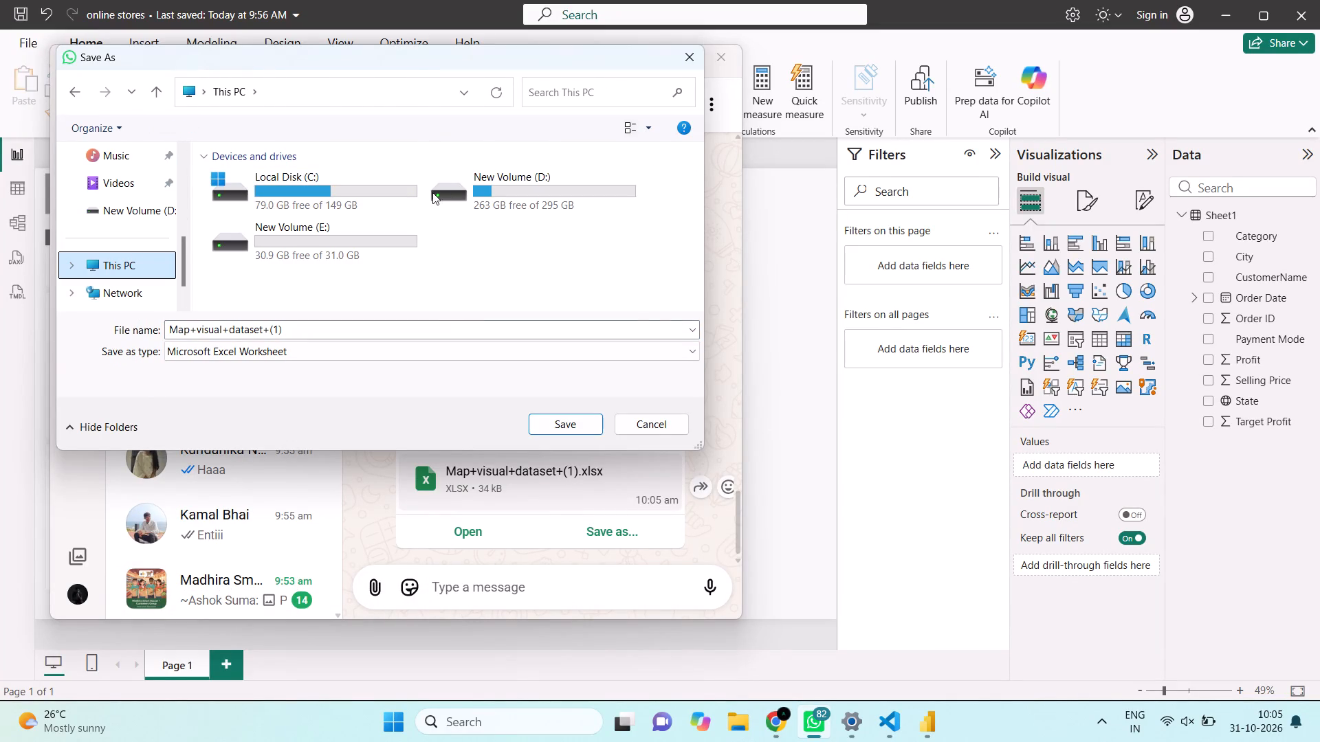
{"action": "double_click", "coordinate": [487, 188]}
{"action": "scroll", "coordinate": [288, 260], "scroll_direction": "down", "scroll_amount": 1}
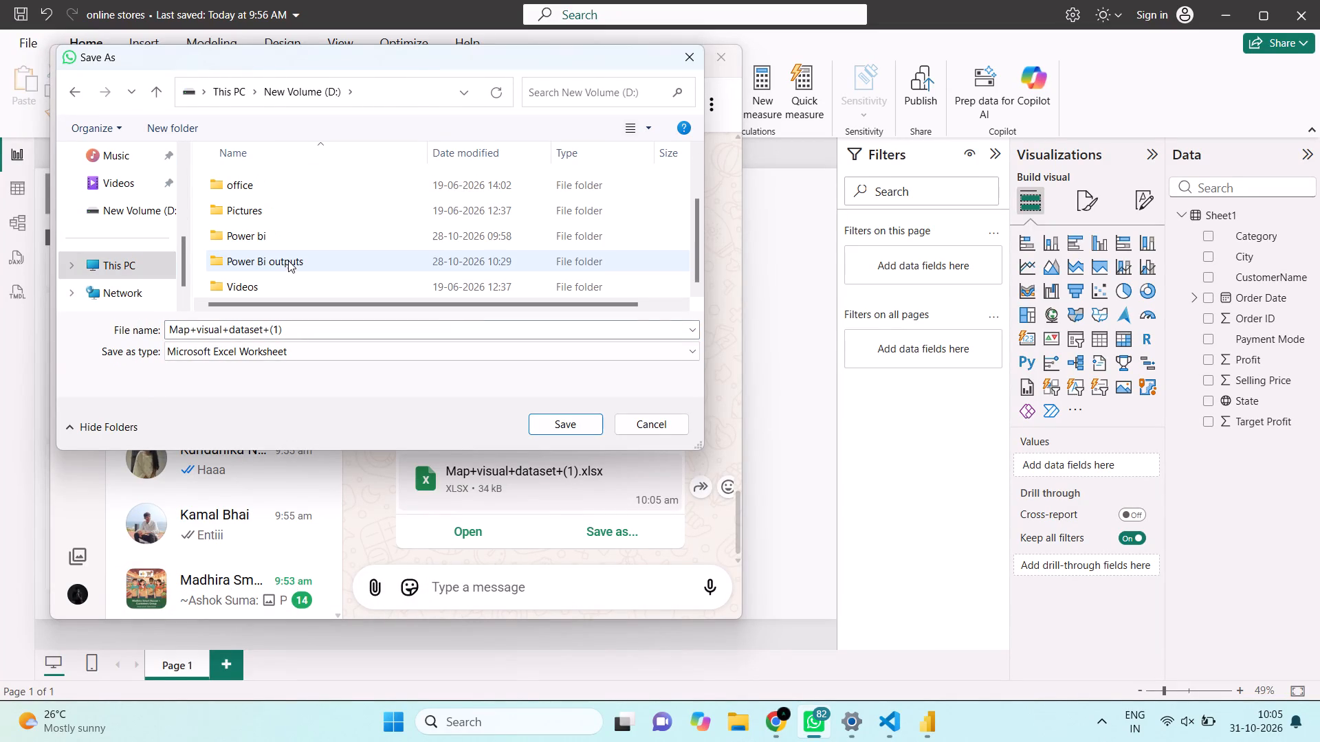
{"action": "scroll", "coordinate": [288, 260], "scroll_direction": "down", "scroll_amount": 1}
{"action": "double_click", "coordinate": [287, 239]}
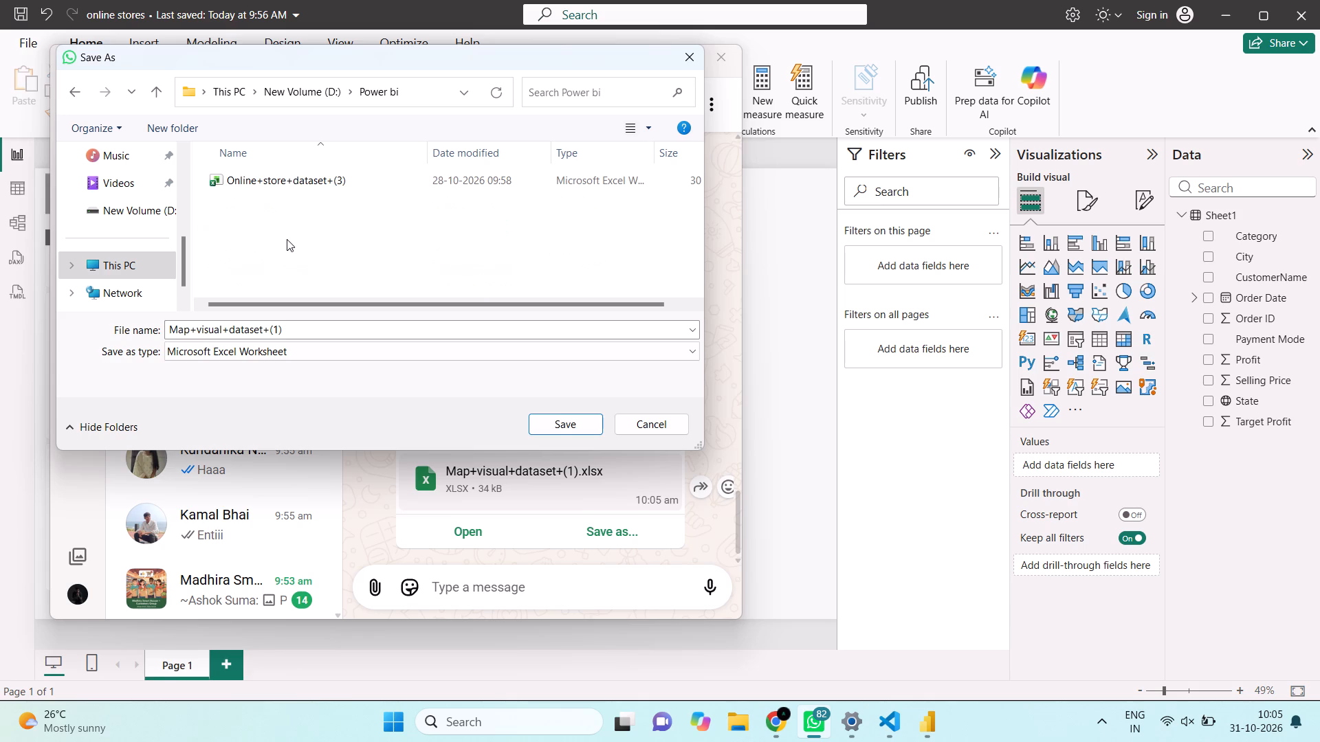
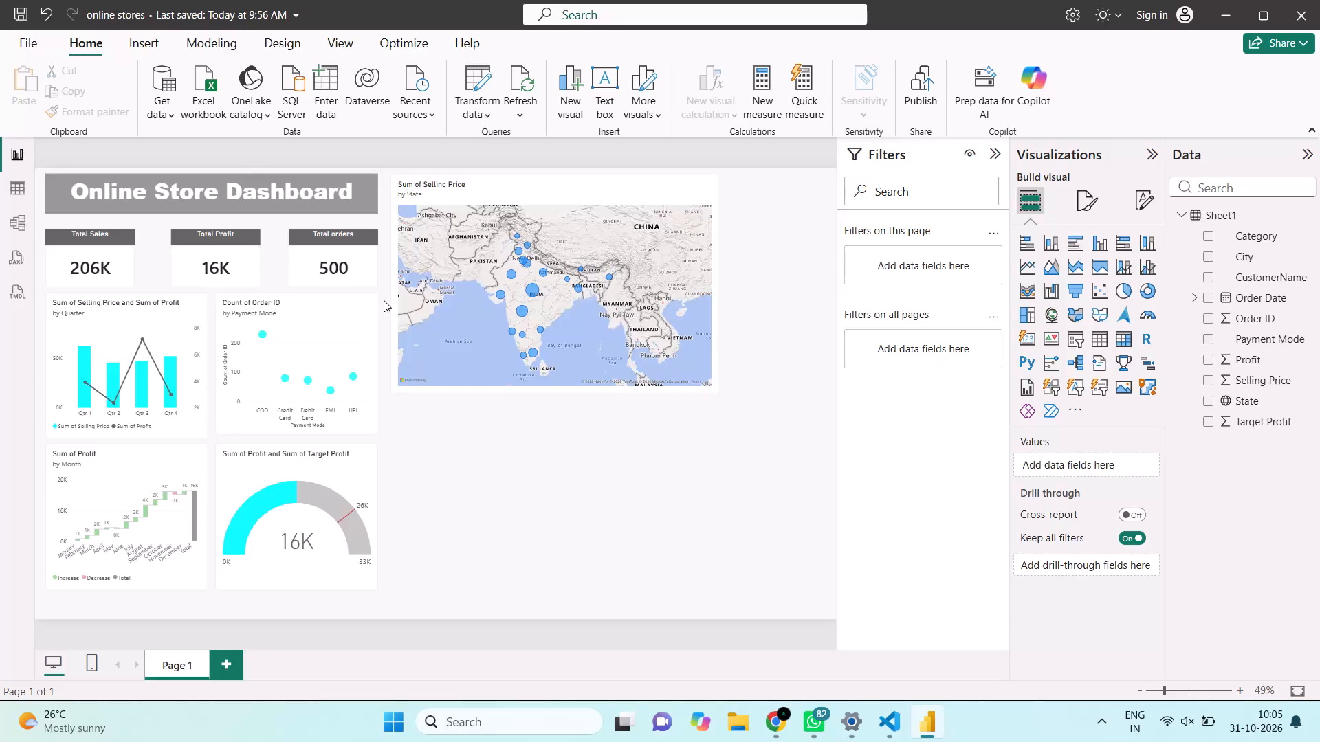
Start importing data from an Excel workbook into the report and bring up the file selection dialog.
{"action": "left_click", "coordinate": [140, 51]}
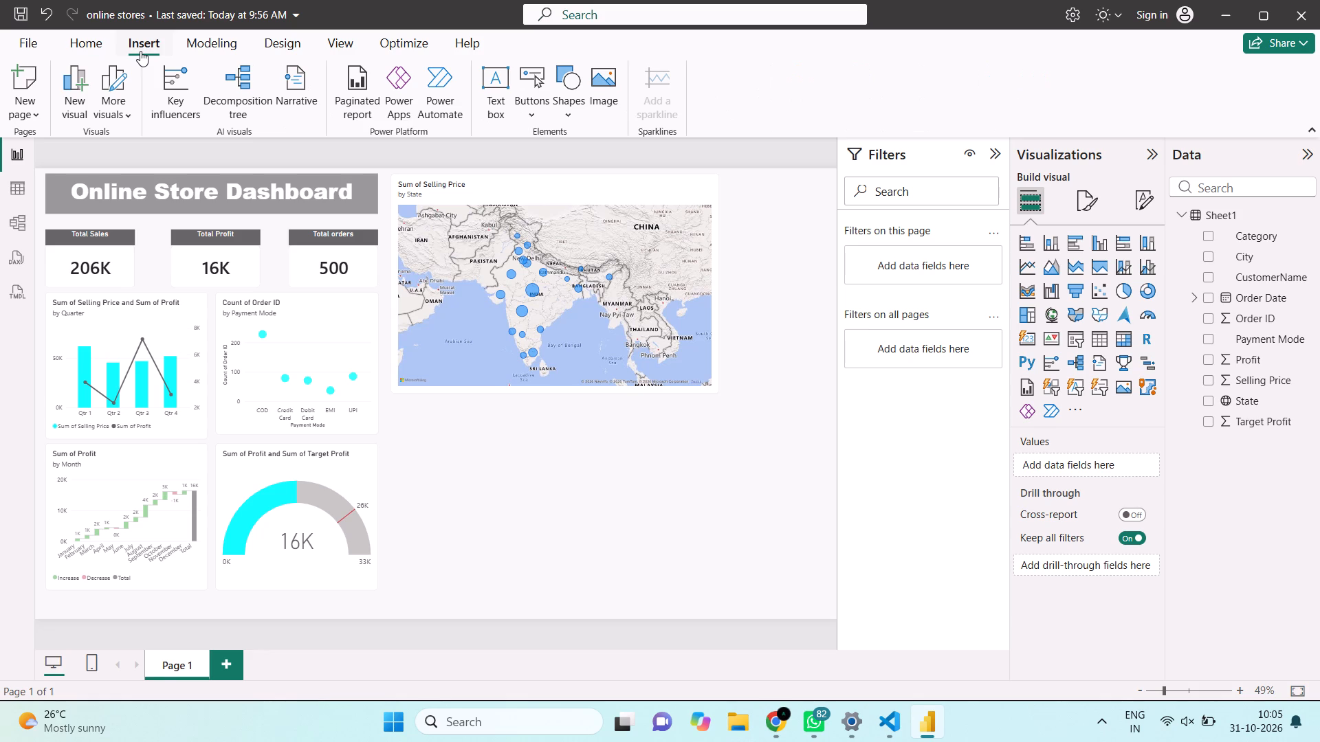
{"action": "left_click", "coordinate": [95, 43]}
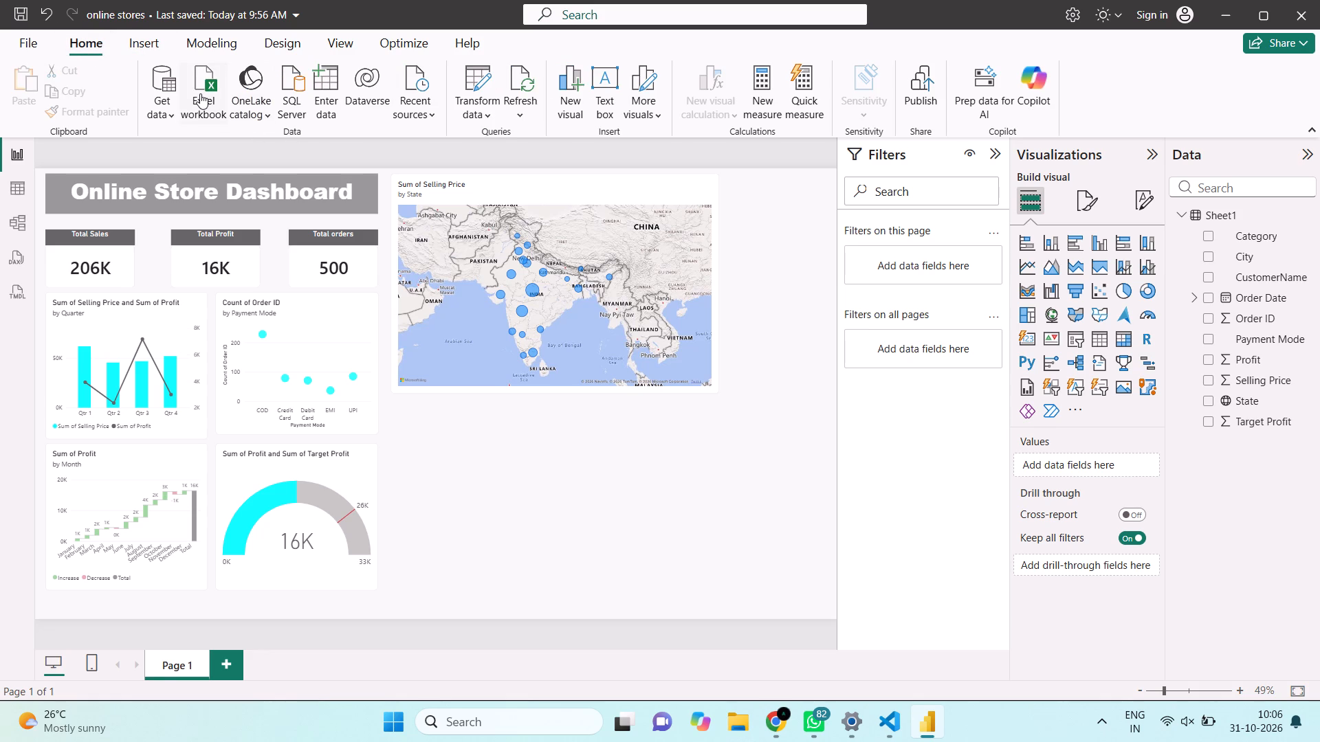
{"action": "left_click", "coordinate": [200, 93]}
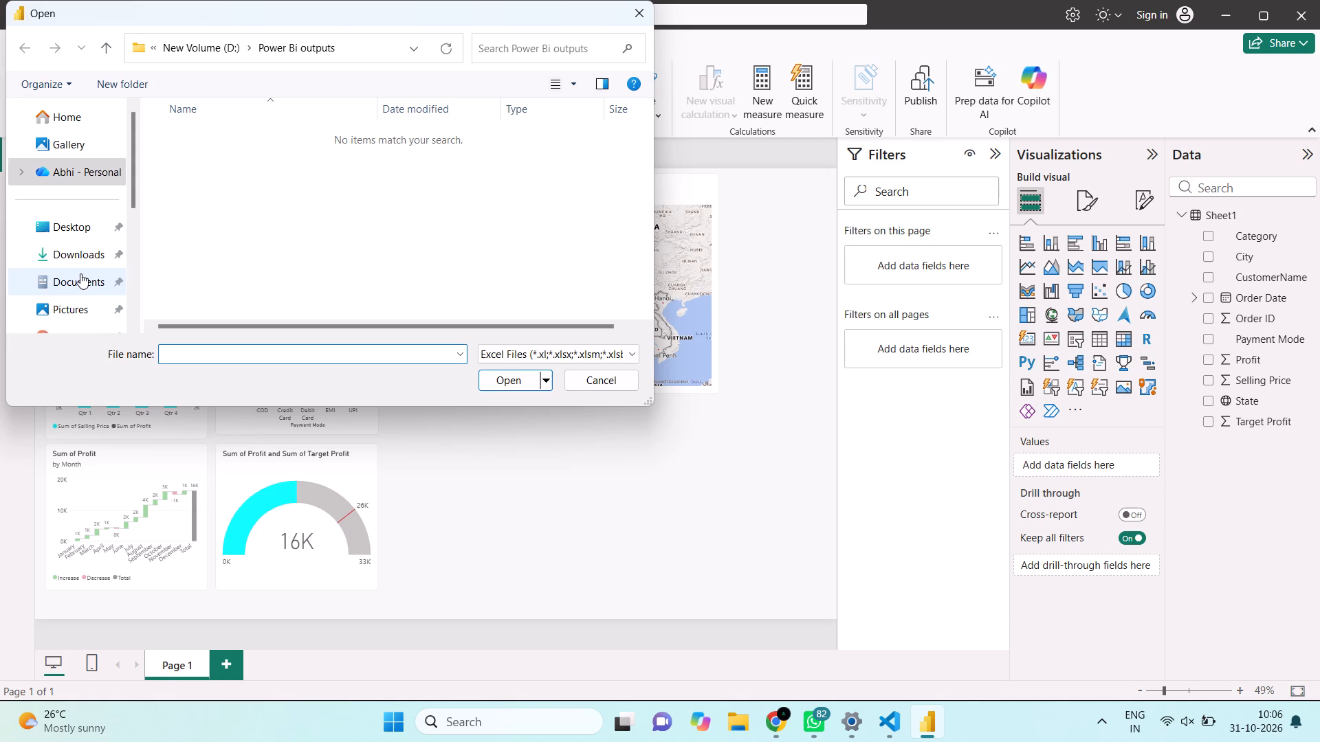
Open the Excel workbook Map+visual+dataset+(1) from the Power bi folder on New Volume (D:) as a data source.
{"action": "scroll", "coordinate": [84, 267], "scroll_direction": "down", "scroll_amount": 2}
{"action": "left_click", "coordinate": [82, 247]}
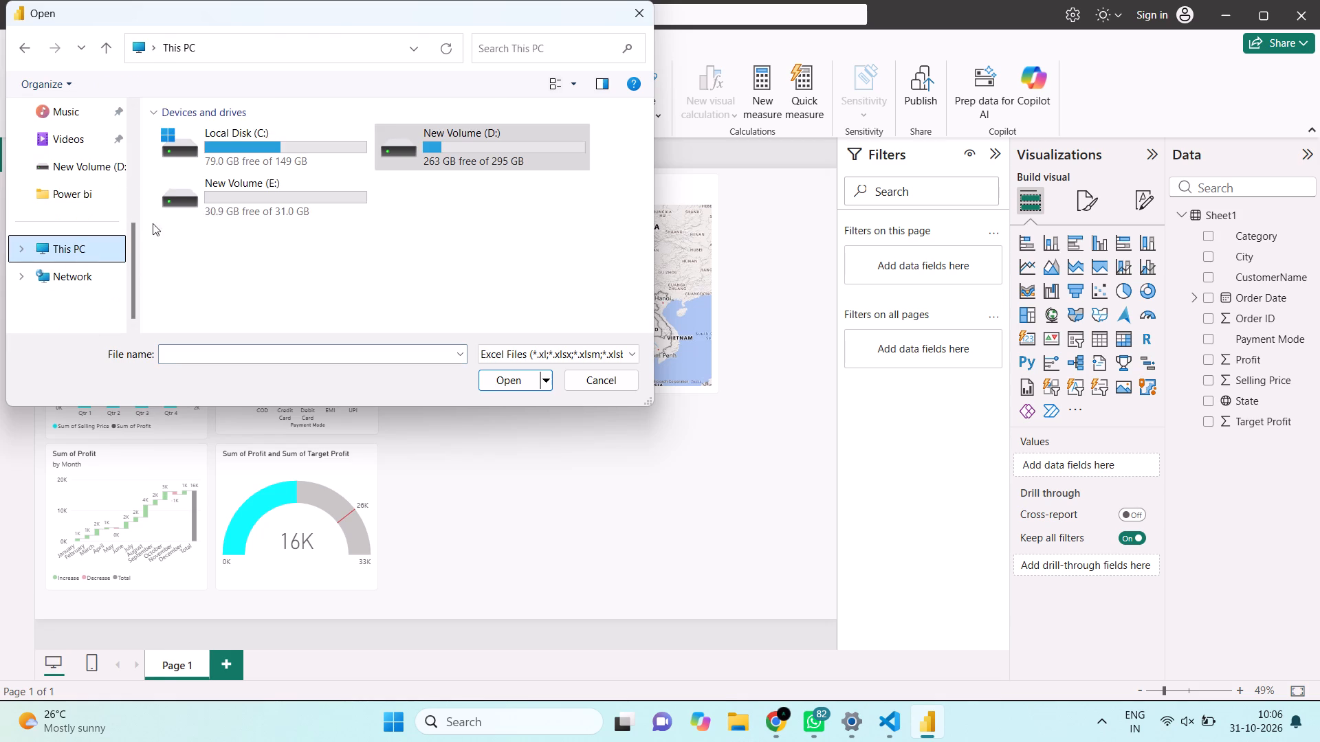
{"action": "left_click", "coordinate": [466, 145]}
{"action": "double_click", "coordinate": [466, 145]}
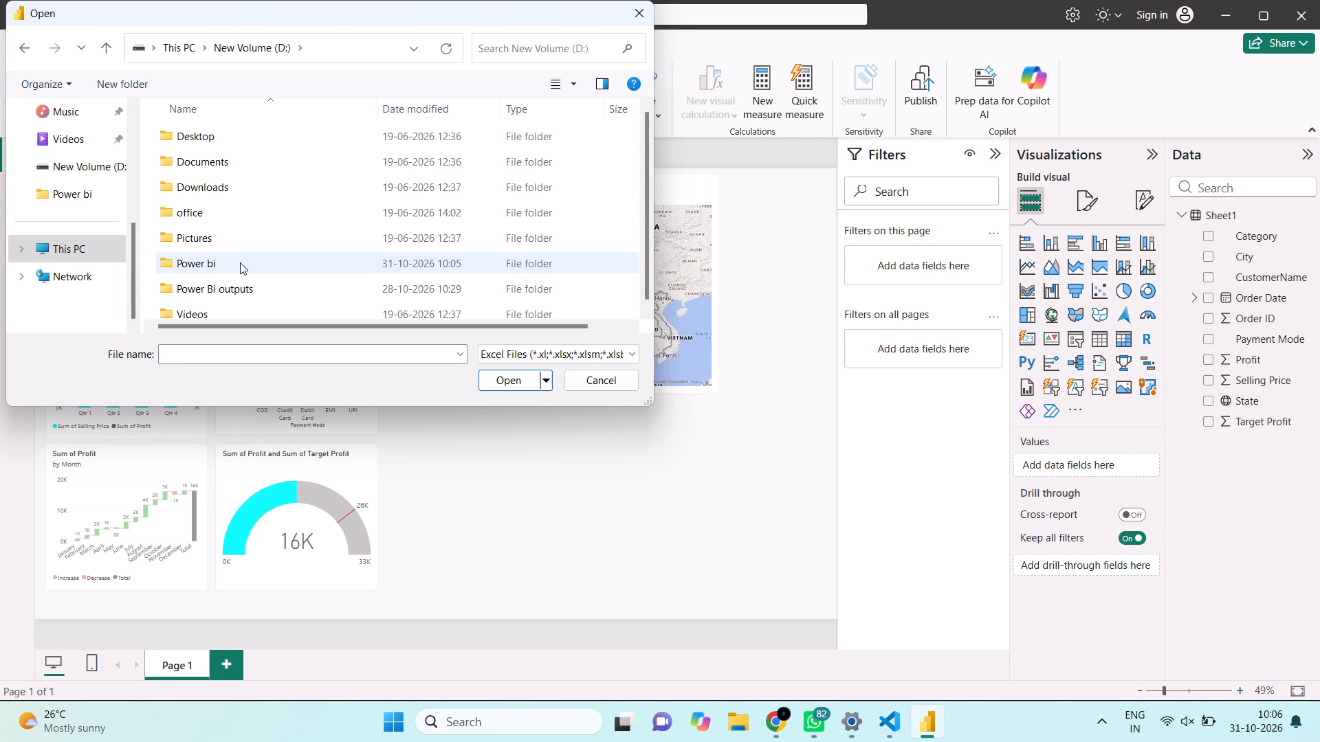
{"action": "double_click", "coordinate": [240, 262]}
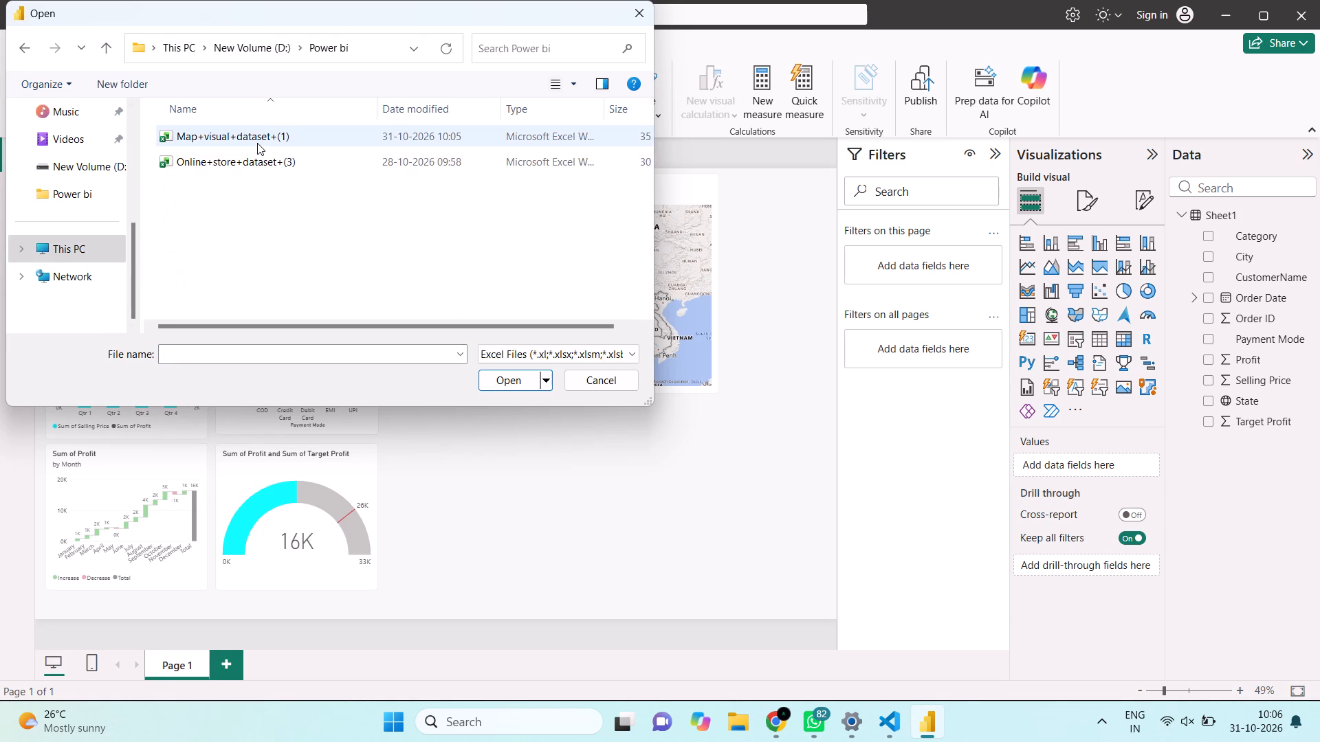
{"action": "left_click", "coordinate": [257, 143]}
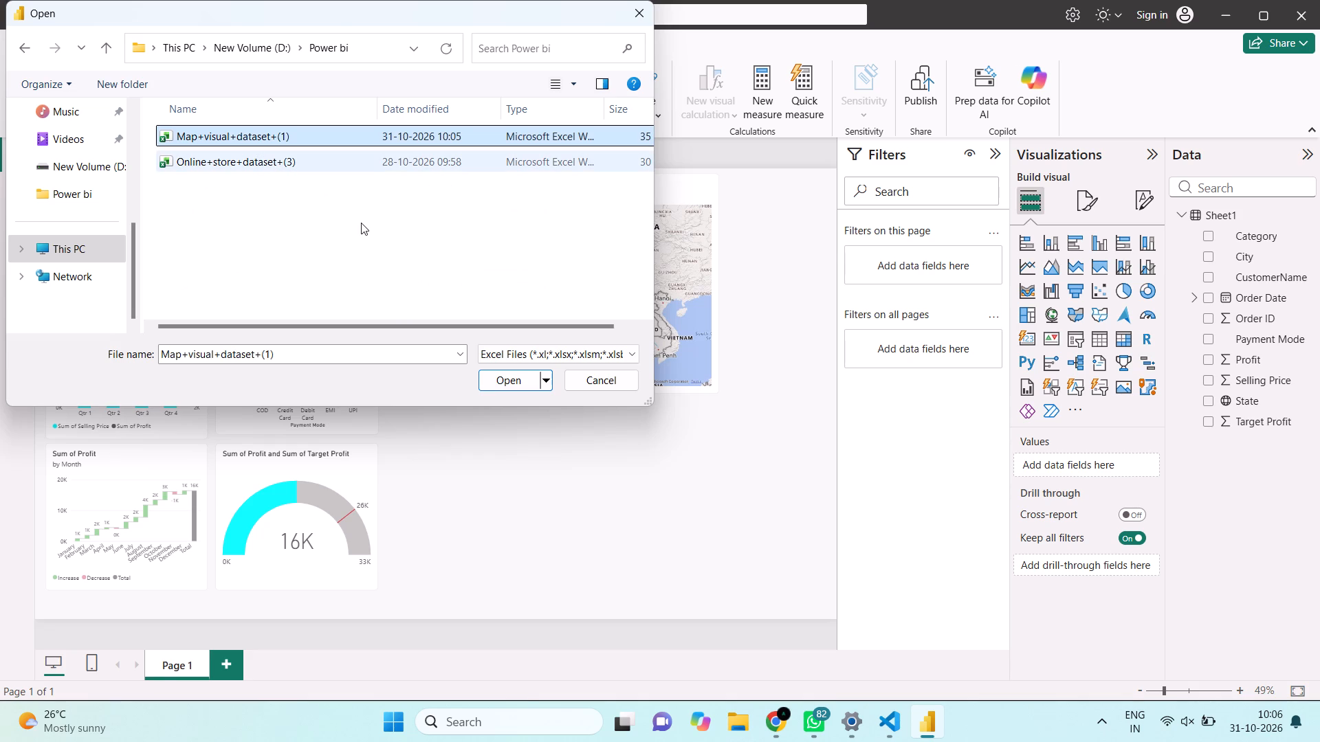
{"action": "left_click", "coordinate": [512, 382]}
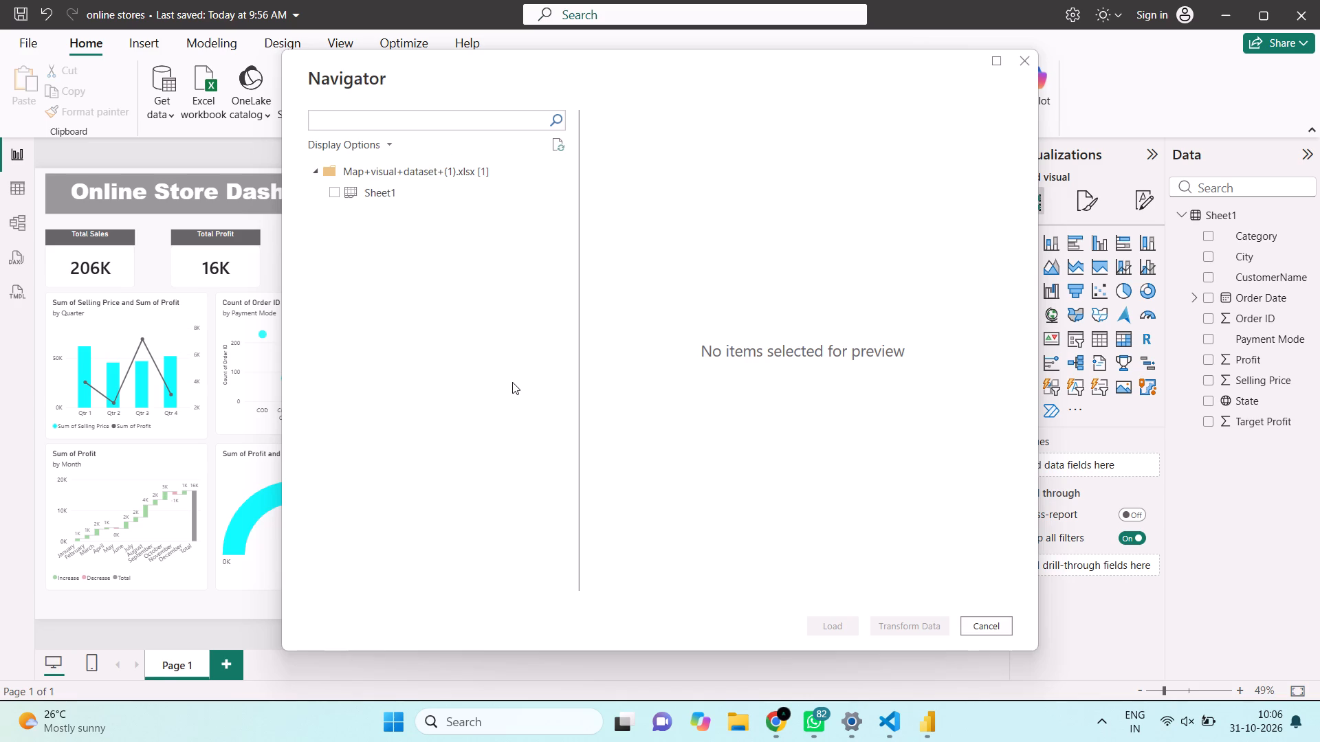
Select Sheet1 of the Map+visual+dataset+(1) workbook for import into the report.
{"action": "left_click", "coordinate": [377, 203]}
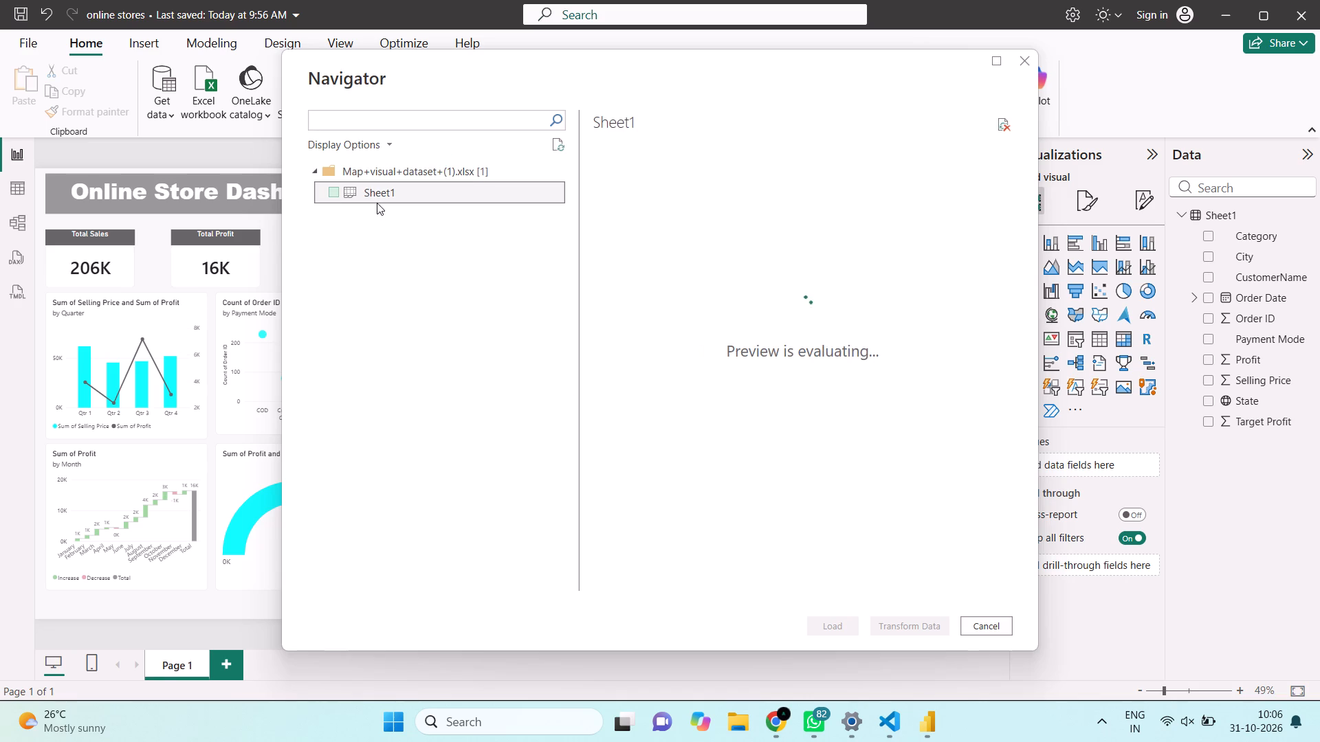
{"action": "left_click", "coordinate": [335, 192]}
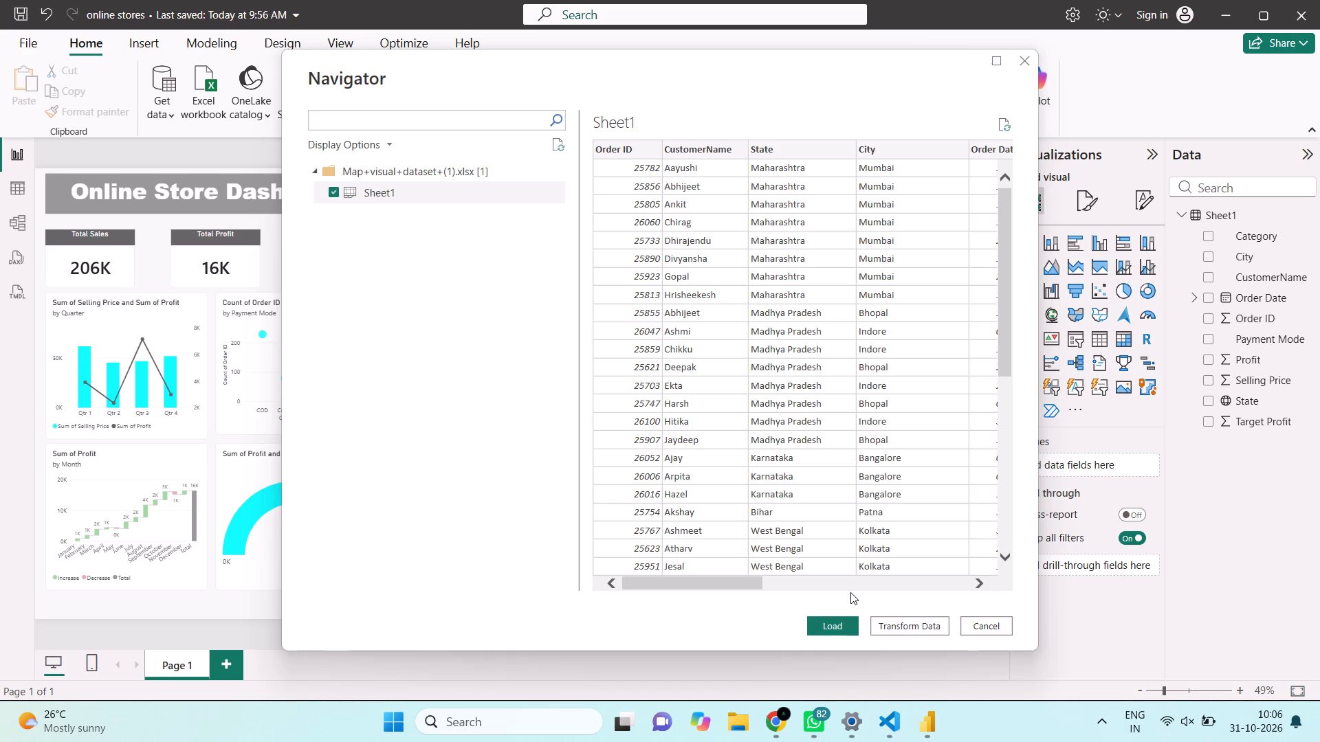
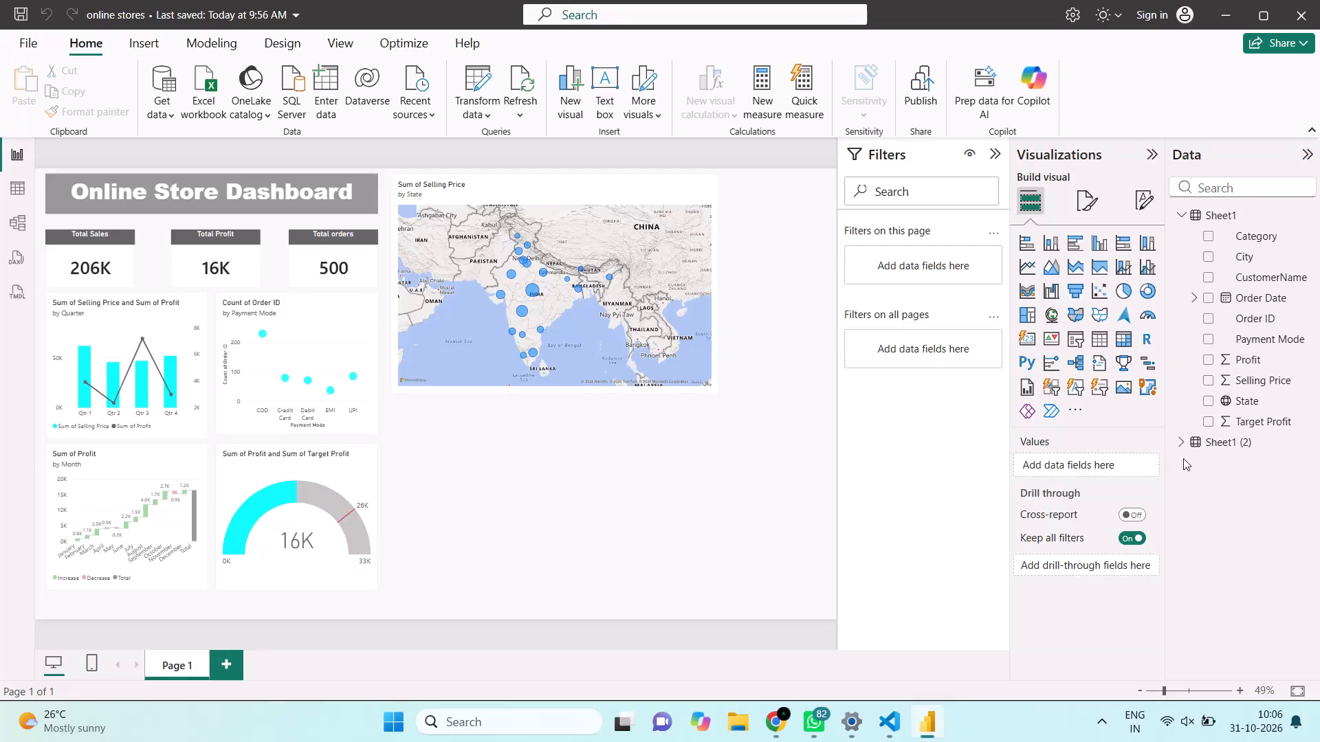
Assign Latitude and Longitude from the Sheet1 (2) table to the State map's matching latitude and longitude fields.
{"action": "left_click", "coordinate": [1188, 447]}
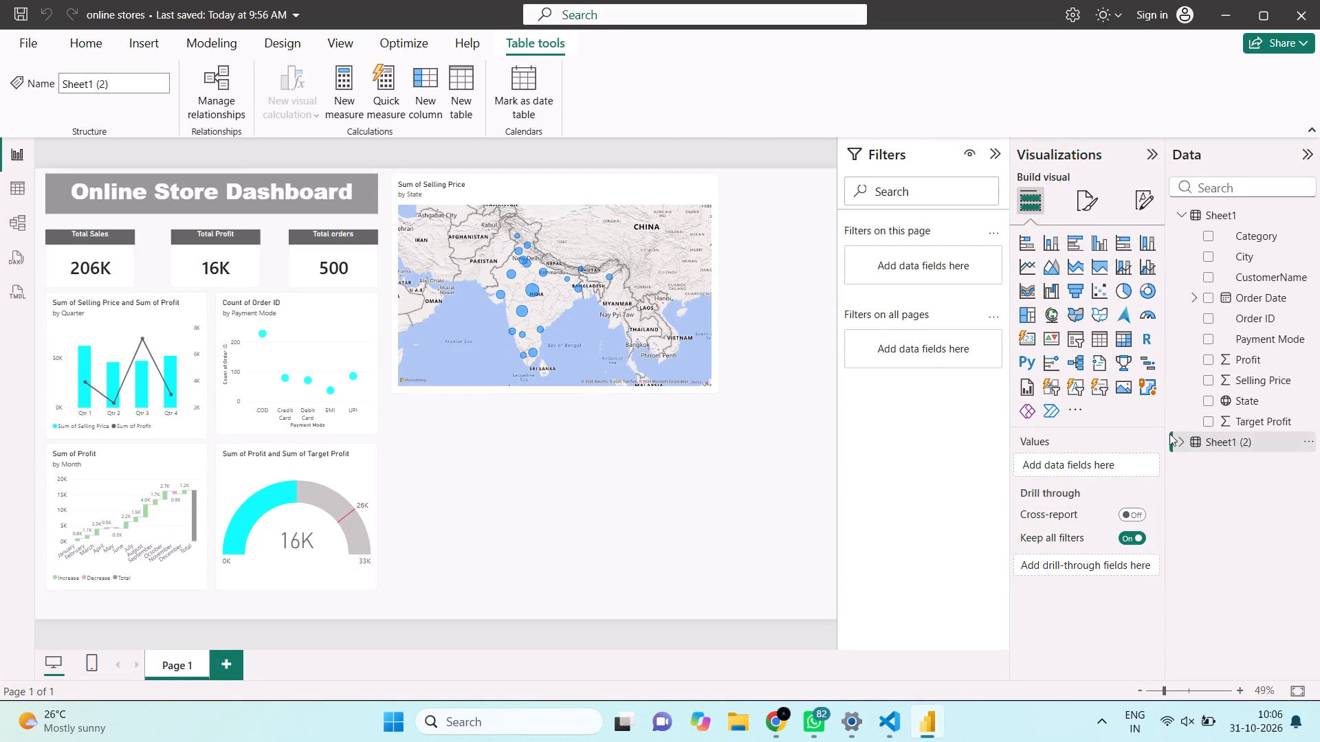
{"action": "left_click", "coordinate": [1178, 439]}
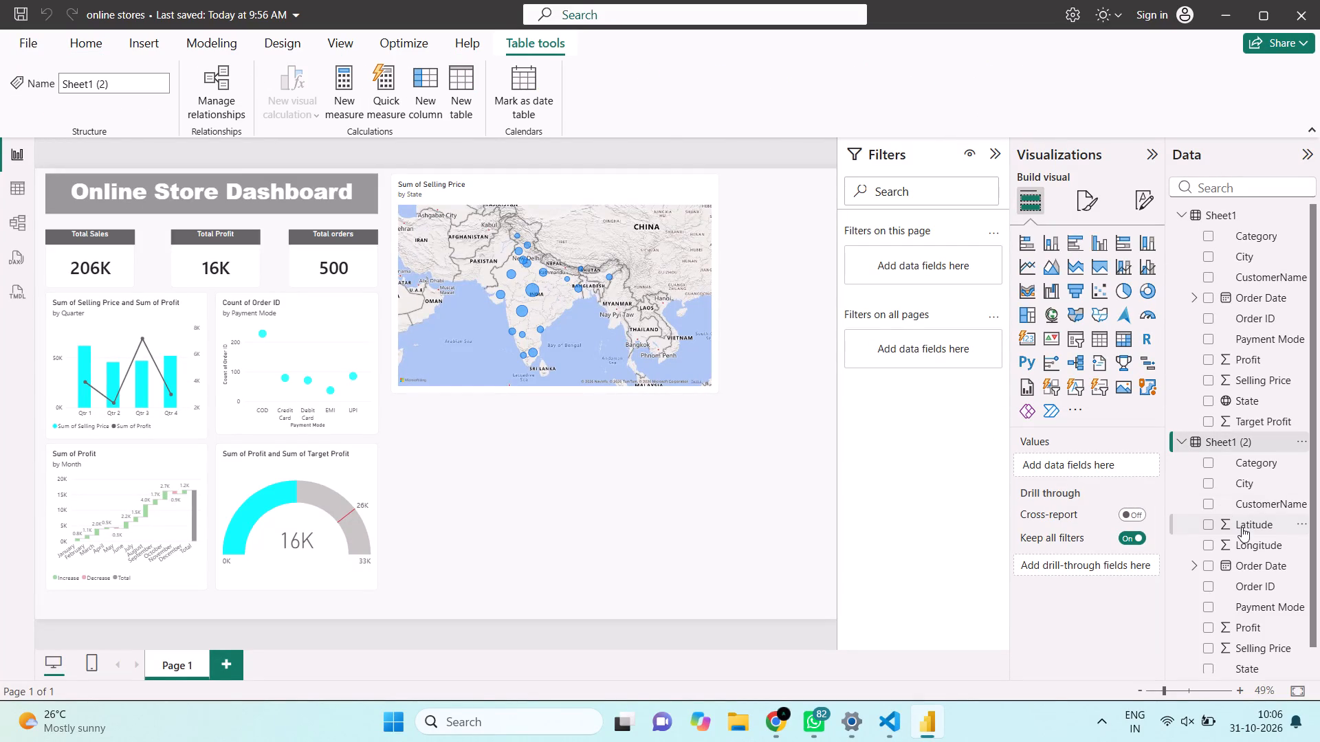
{"action": "left_click", "coordinate": [667, 344]}
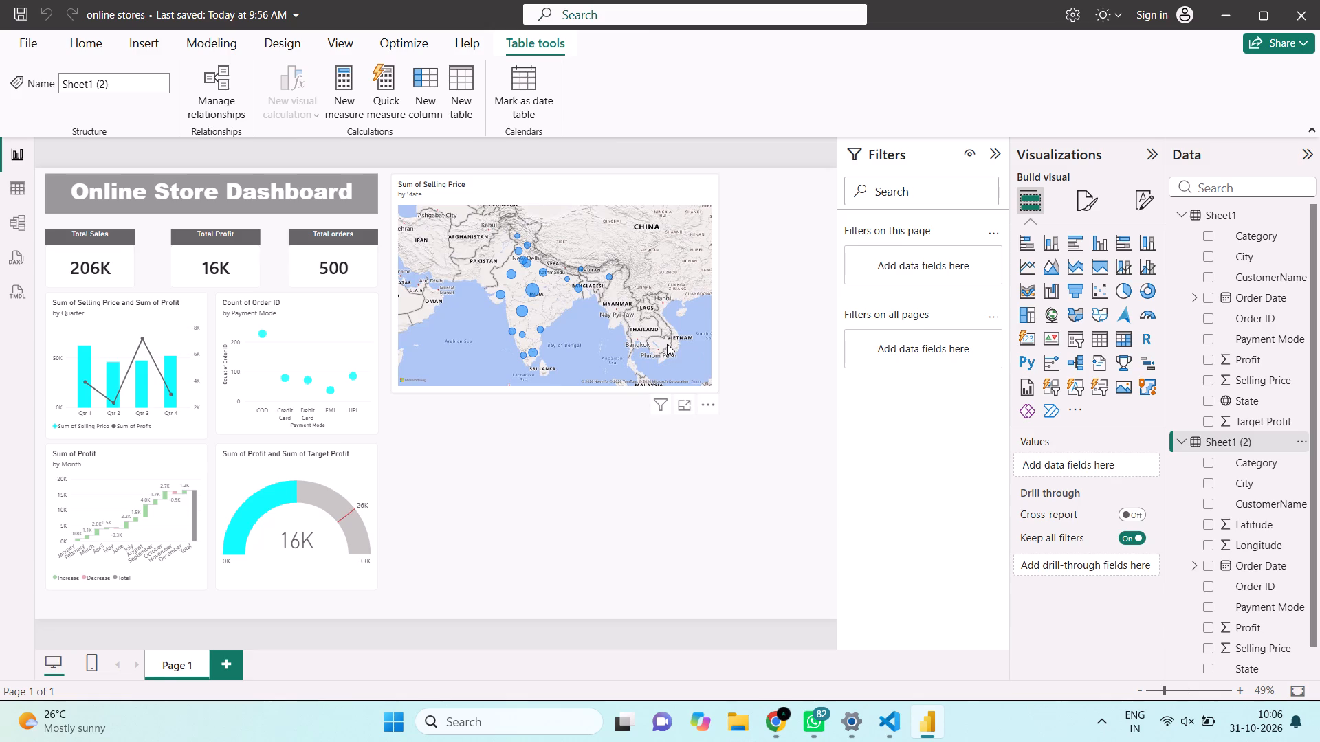
{"action": "scroll", "coordinate": [1079, 555], "scroll_direction": "down", "scroll_amount": 1}
{"action": "left_click_drag", "start_coordinate": [1254, 524], "coordinate": [1127, 530]}
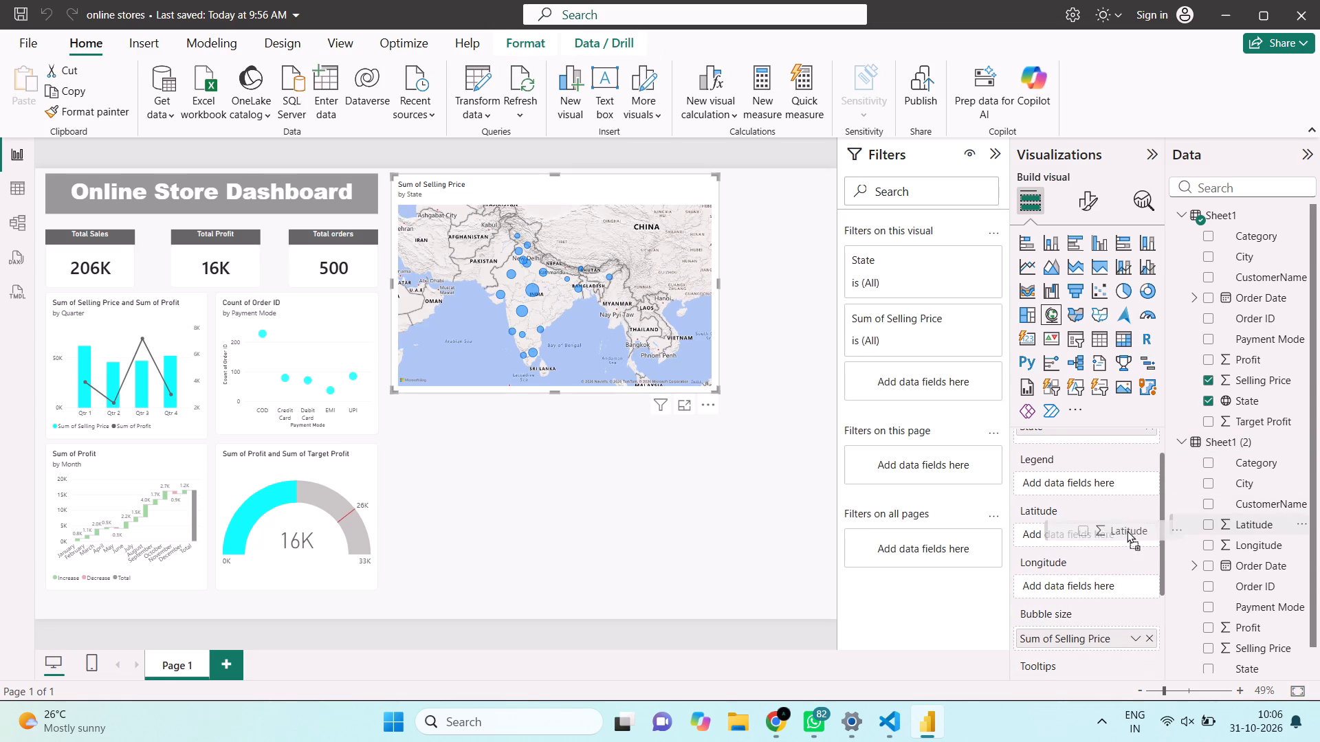
{"action": "left_click_drag", "start_coordinate": [1127, 530], "coordinate": [1107, 531]}
{"action": "left_click_drag", "start_coordinate": [1254, 547], "coordinate": [1182, 569]}
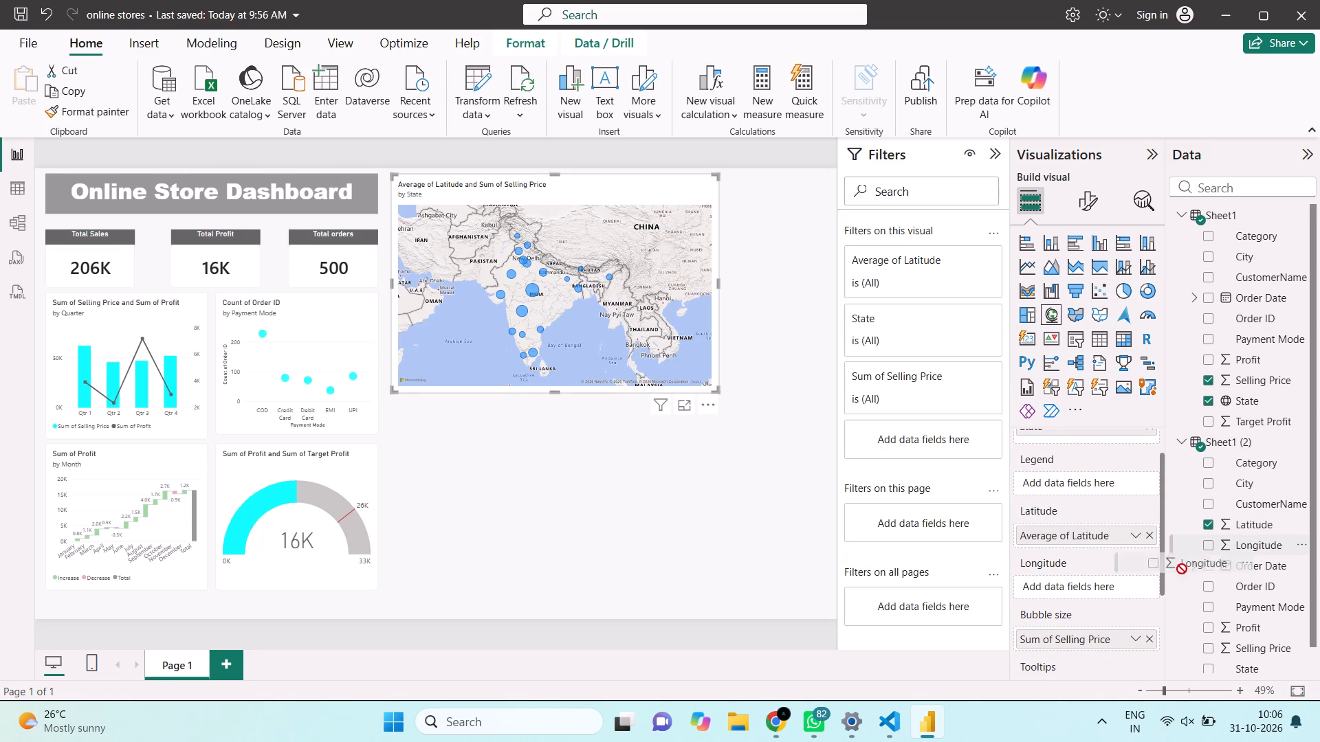
{"action": "left_click_drag", "start_coordinate": [1182, 569], "coordinate": [1104, 585]}
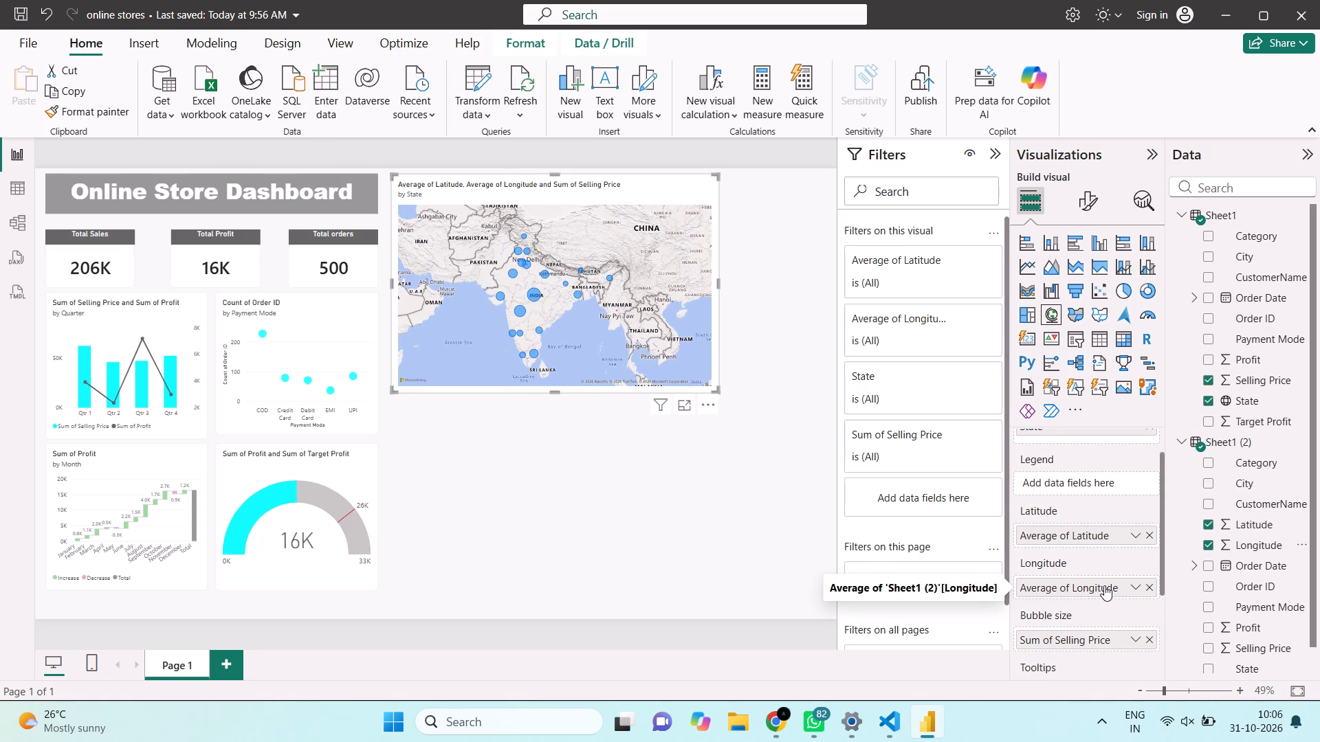
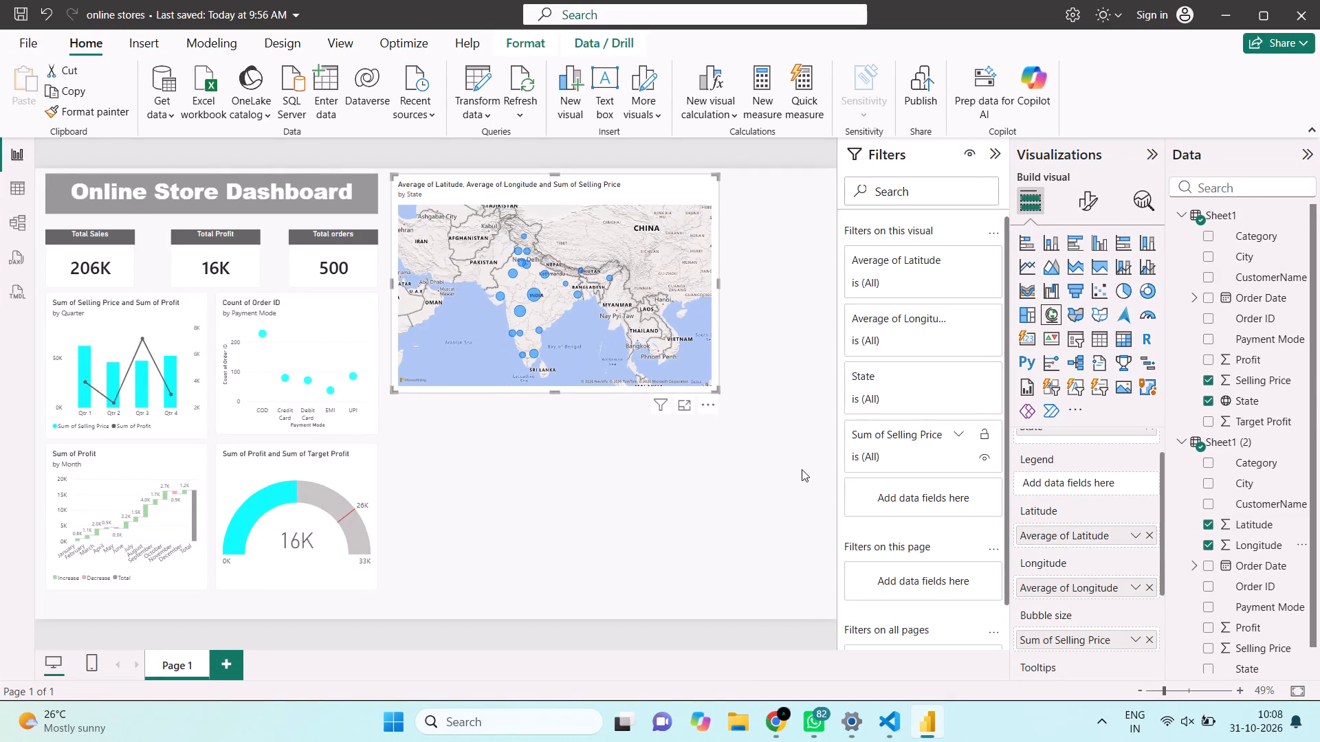
Open the formatting settings of the State map visual.
{"action": "left_click", "coordinate": [1092, 204]}
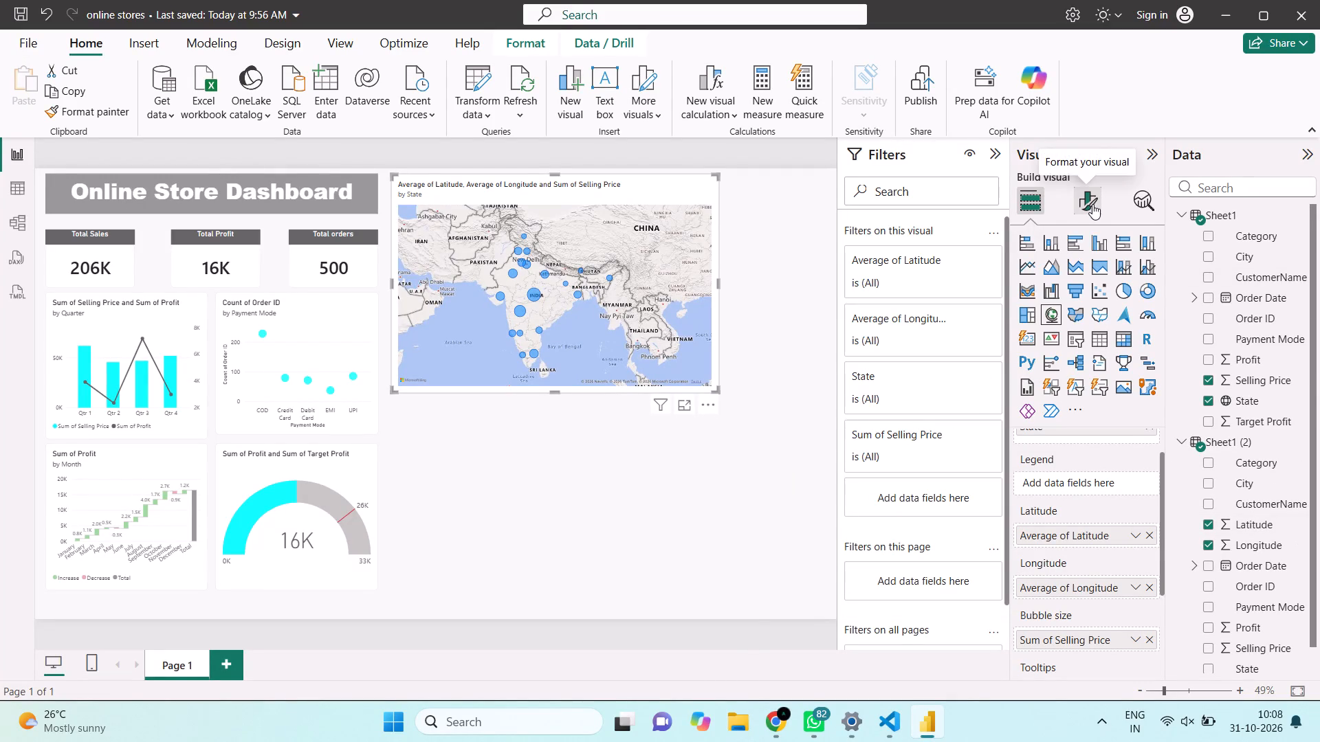
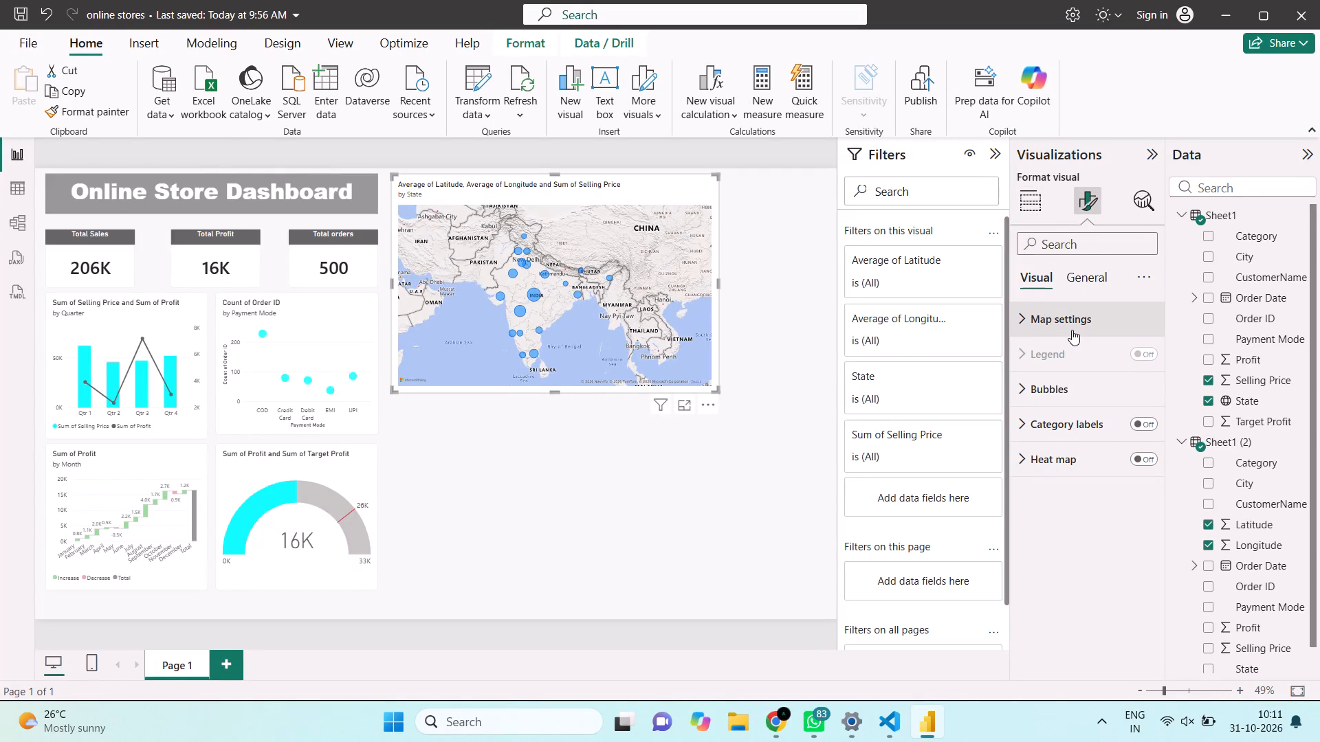
Move the State map slightly closer to the dashboard title and shrink it from its lower corner to a more compact size.
{"action": "left_click", "coordinate": [748, 469]}
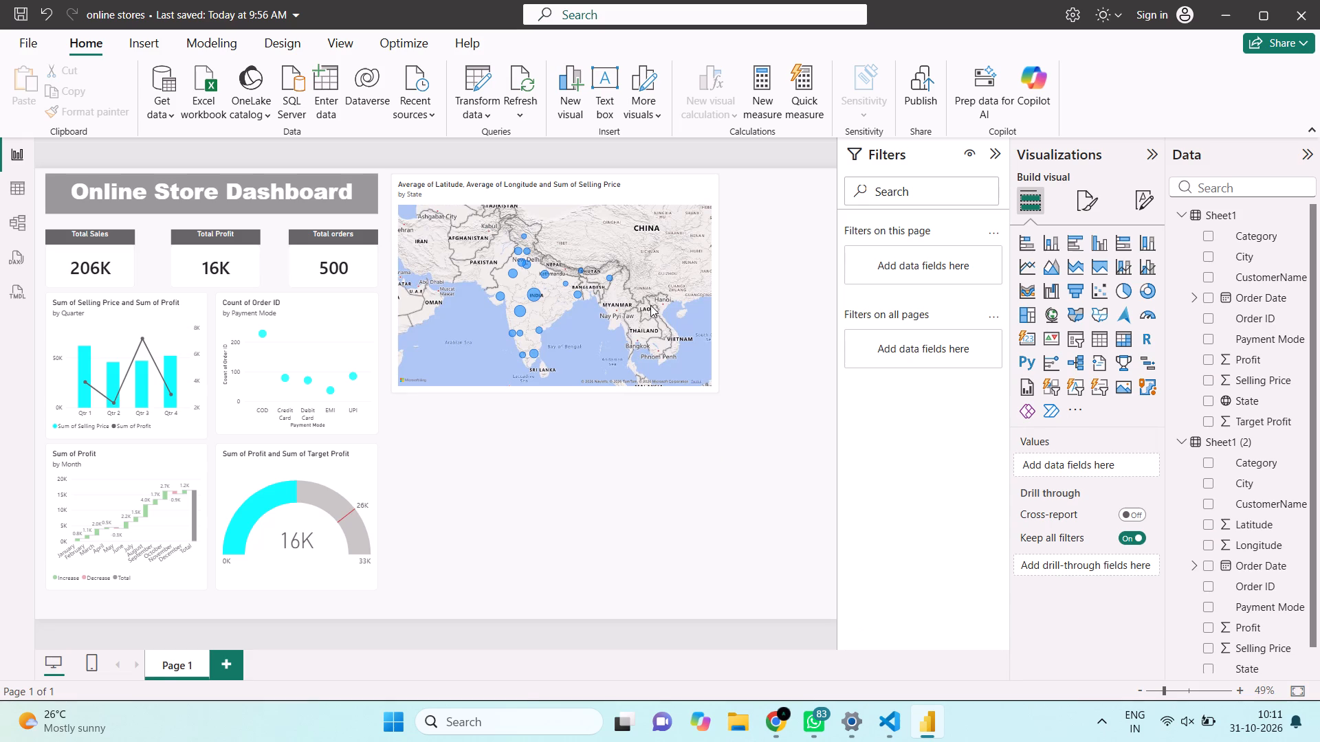
{"action": "left_click_drag", "start_coordinate": [650, 304], "coordinate": [634, 307]}
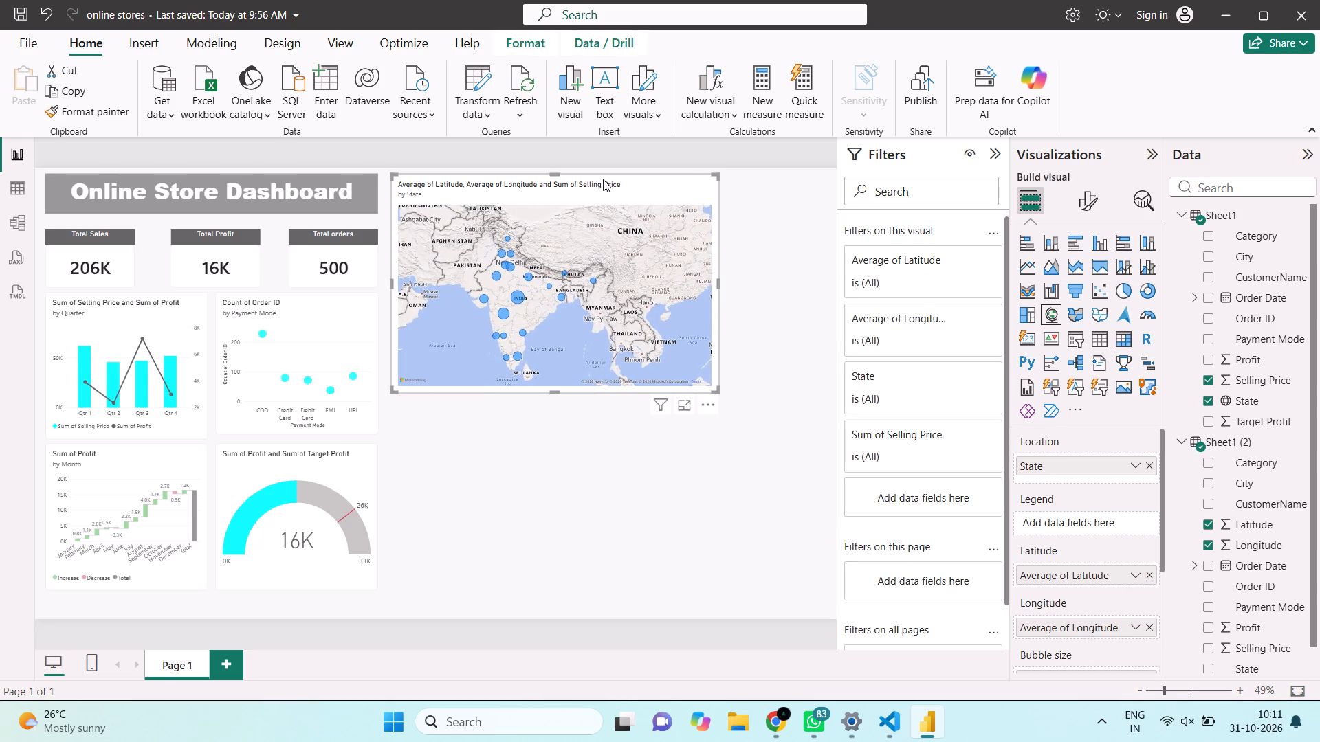
{"action": "left_click_drag", "start_coordinate": [603, 185], "coordinate": [597, 184]}
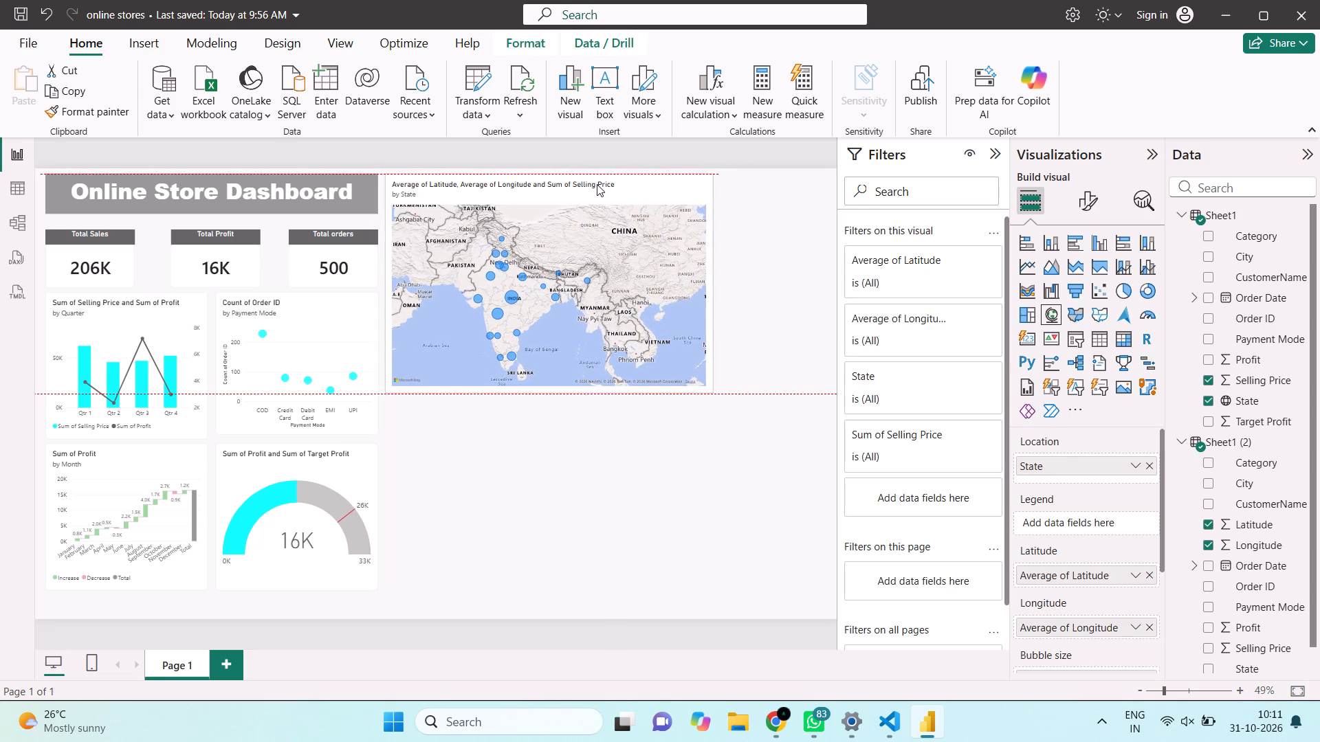
{"action": "left_click_drag", "start_coordinate": [597, 184], "coordinate": [597, 183]}
{"action": "left_click_drag", "start_coordinate": [710, 390], "coordinate": [643, 370]}
{"action": "left_click", "coordinate": [725, 386]}
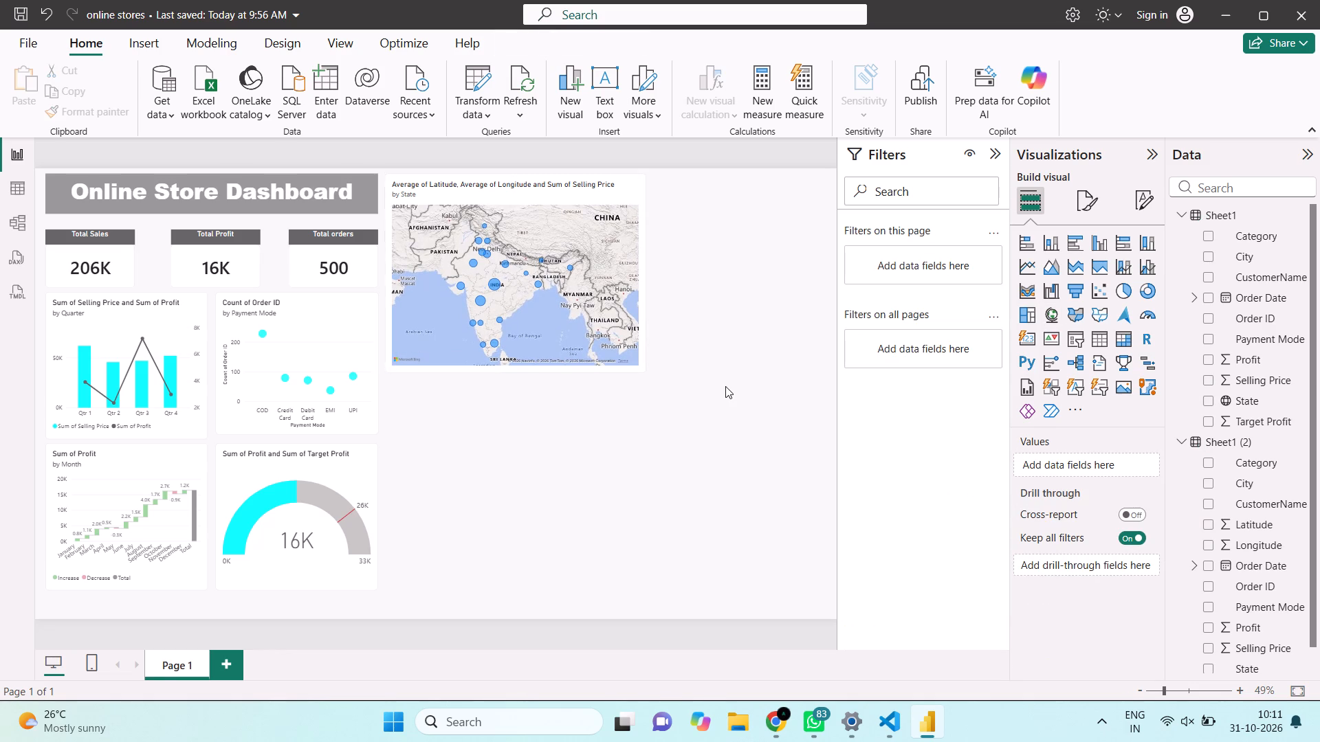
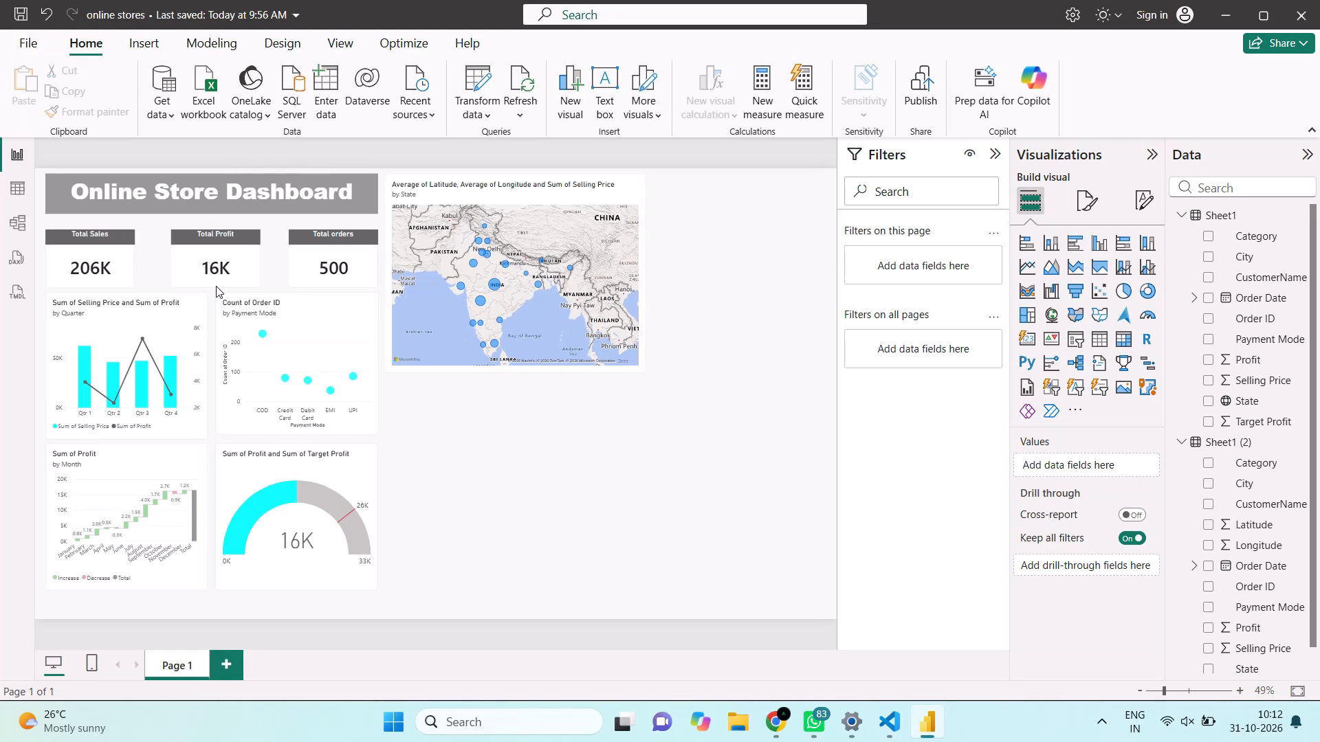
Select the state bubble southwest of New Delhi on the State map to cross-filter the other dashboard visuals.
{"action": "left_click", "coordinate": [471, 264]}
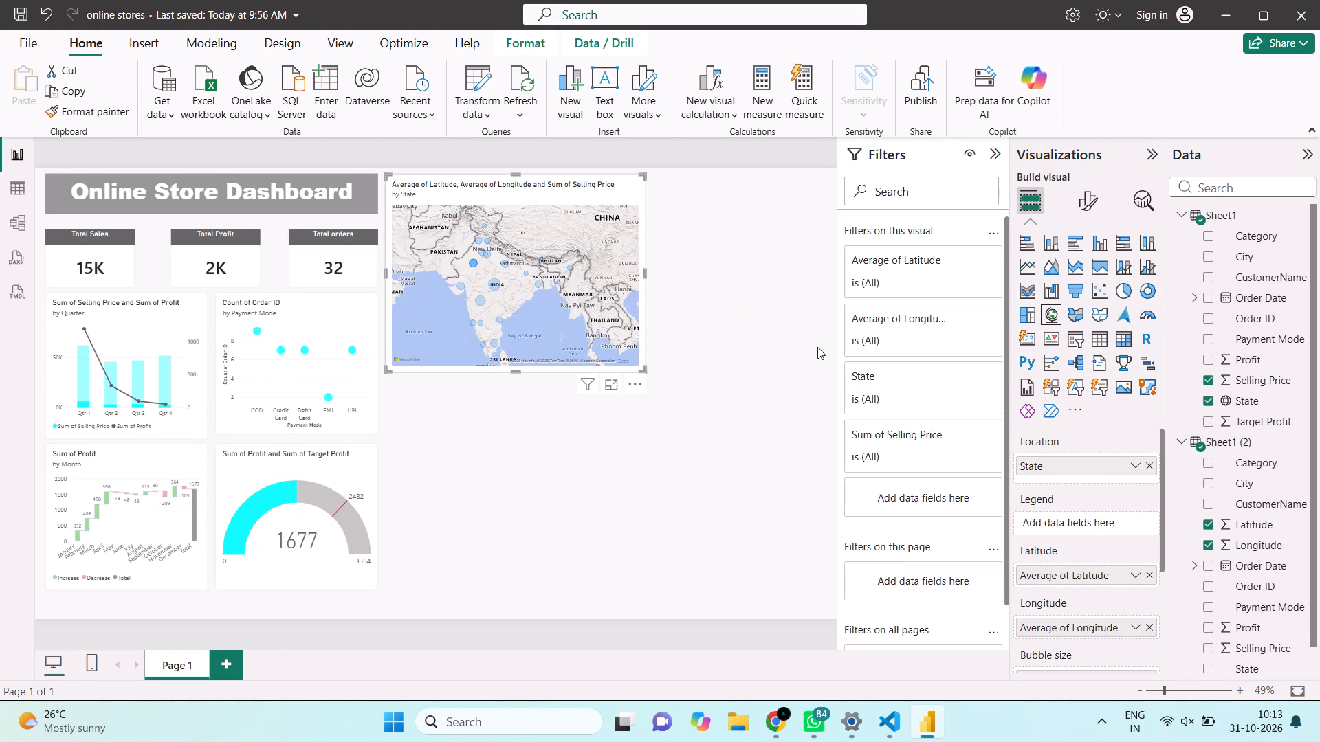
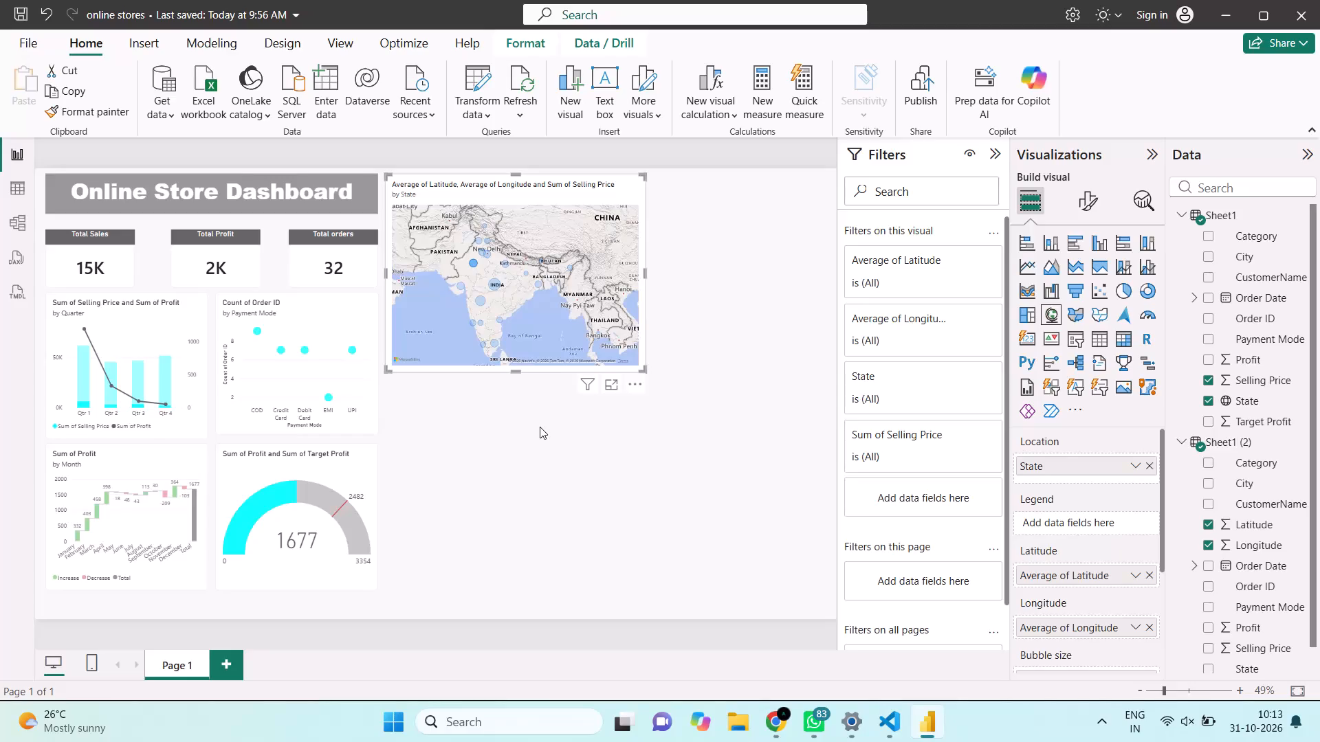
Turn on the zoom buttons in the State map's control settings.
{"action": "left_click", "coordinate": [1101, 192]}
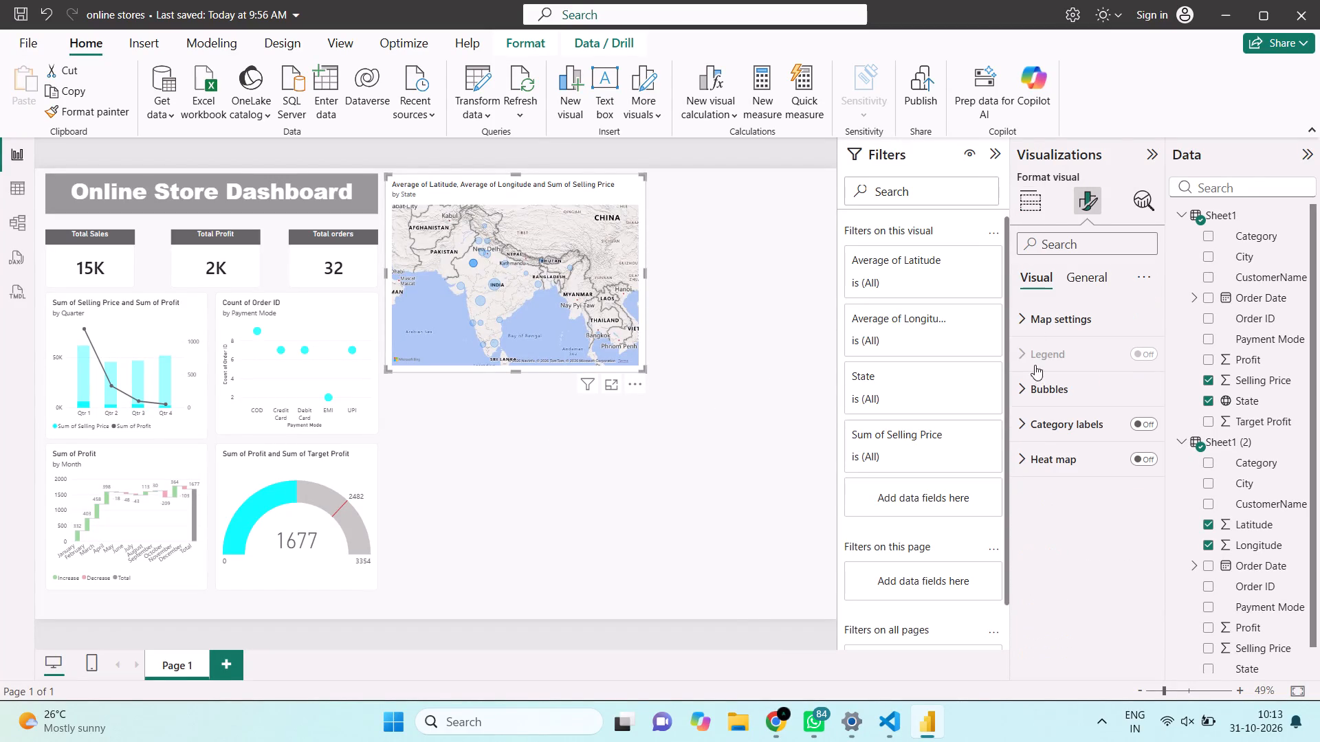
{"action": "left_click", "coordinate": [1044, 322]}
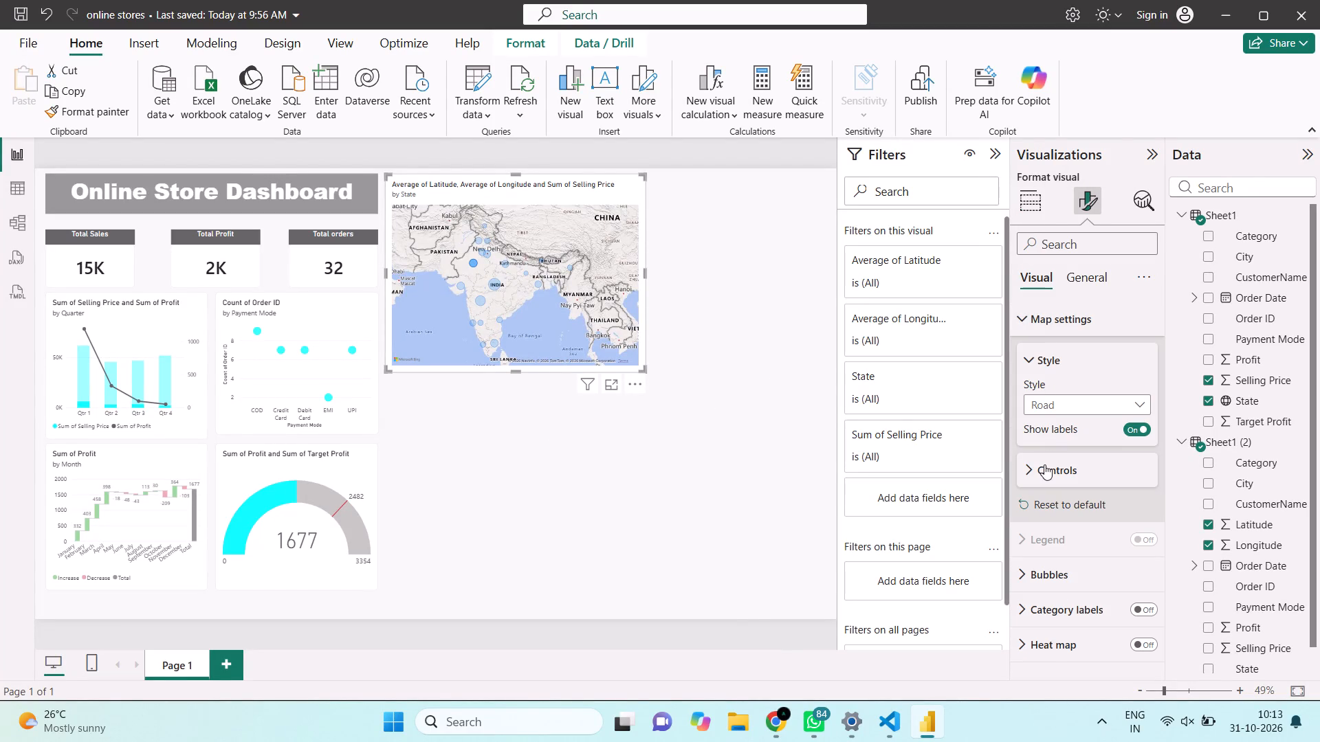
{"action": "left_click", "coordinate": [1044, 464]}
{"action": "scroll", "coordinate": [1044, 464], "scroll_direction": "down", "scroll_amount": 1}
{"action": "left_click", "coordinate": [1134, 490]}
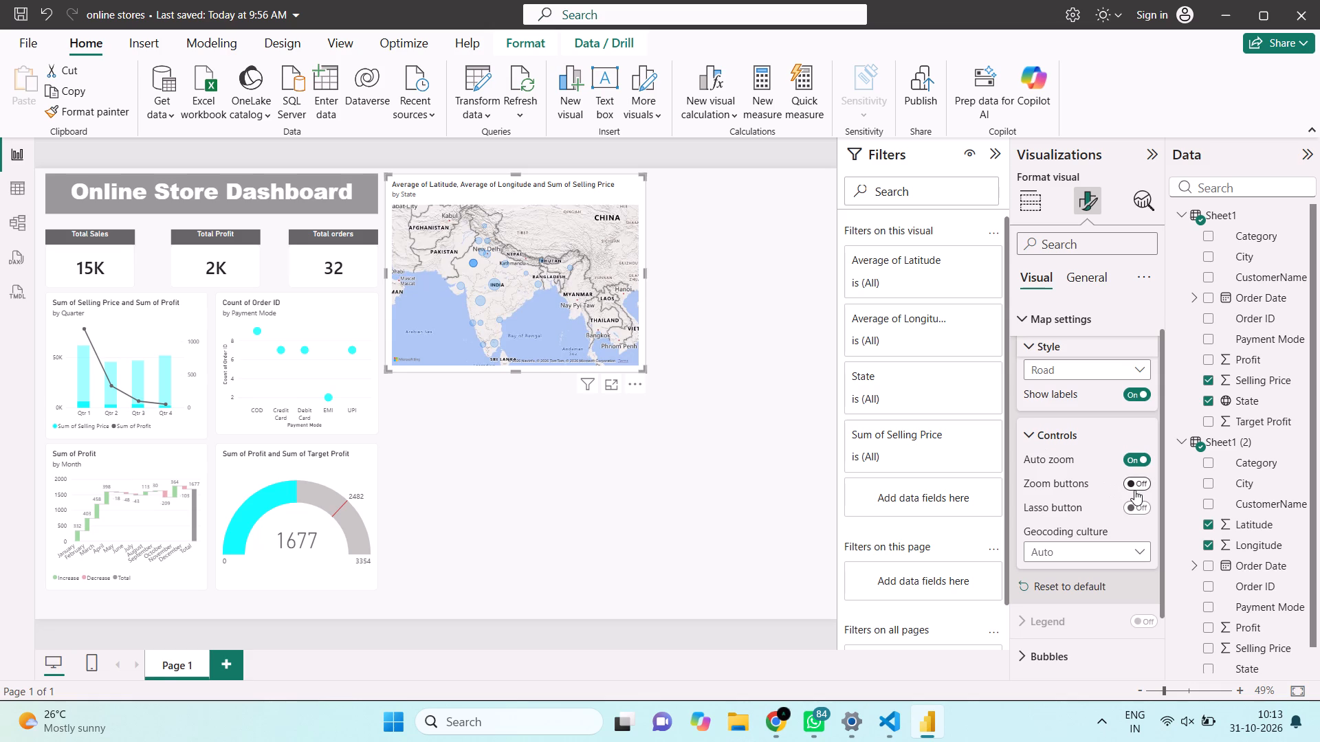
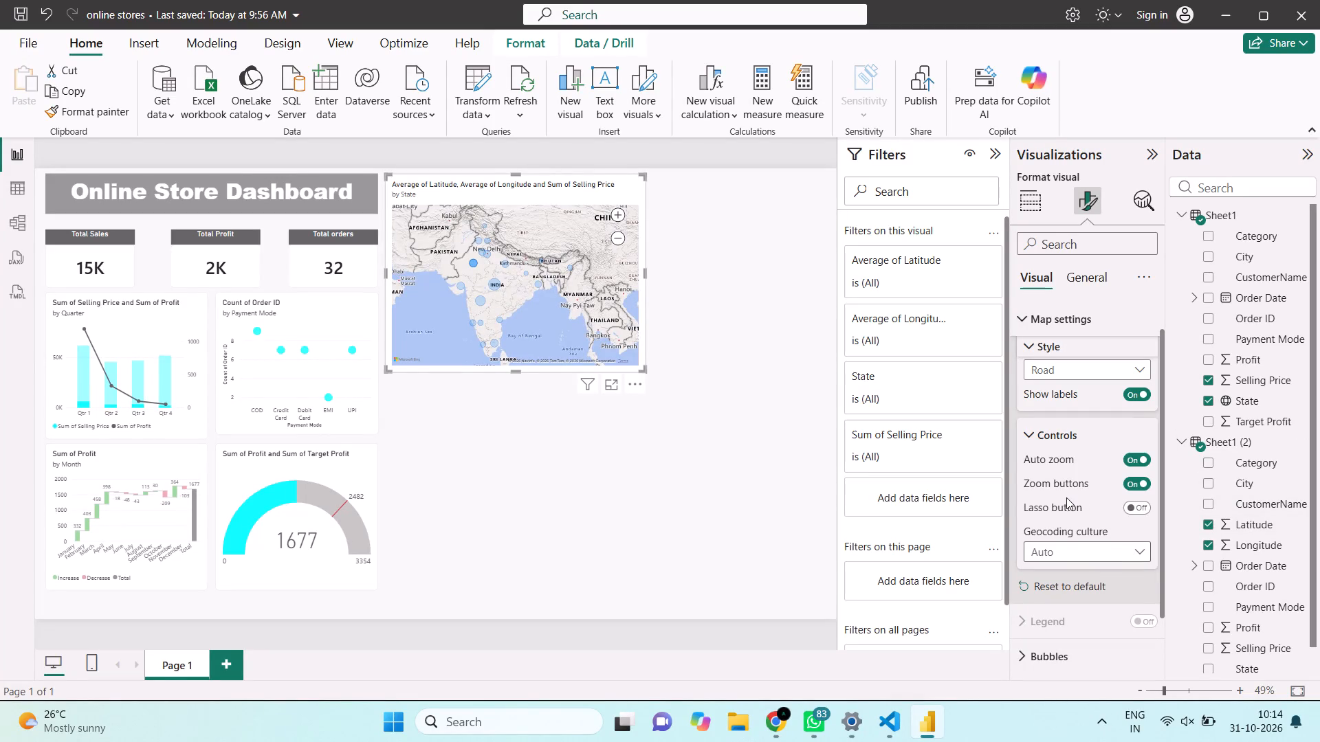
Collapse the Controls group in the State map's map settings.
{"action": "left_click", "coordinate": [1040, 432]}
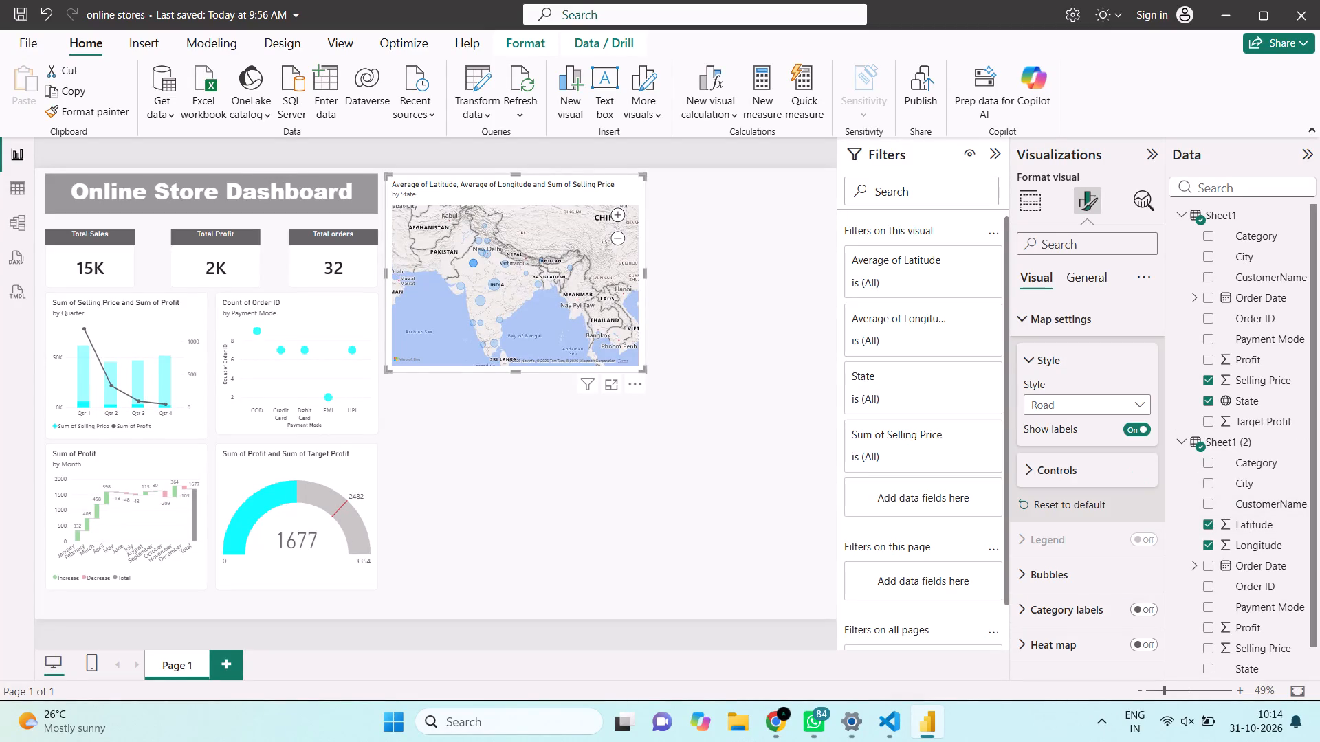
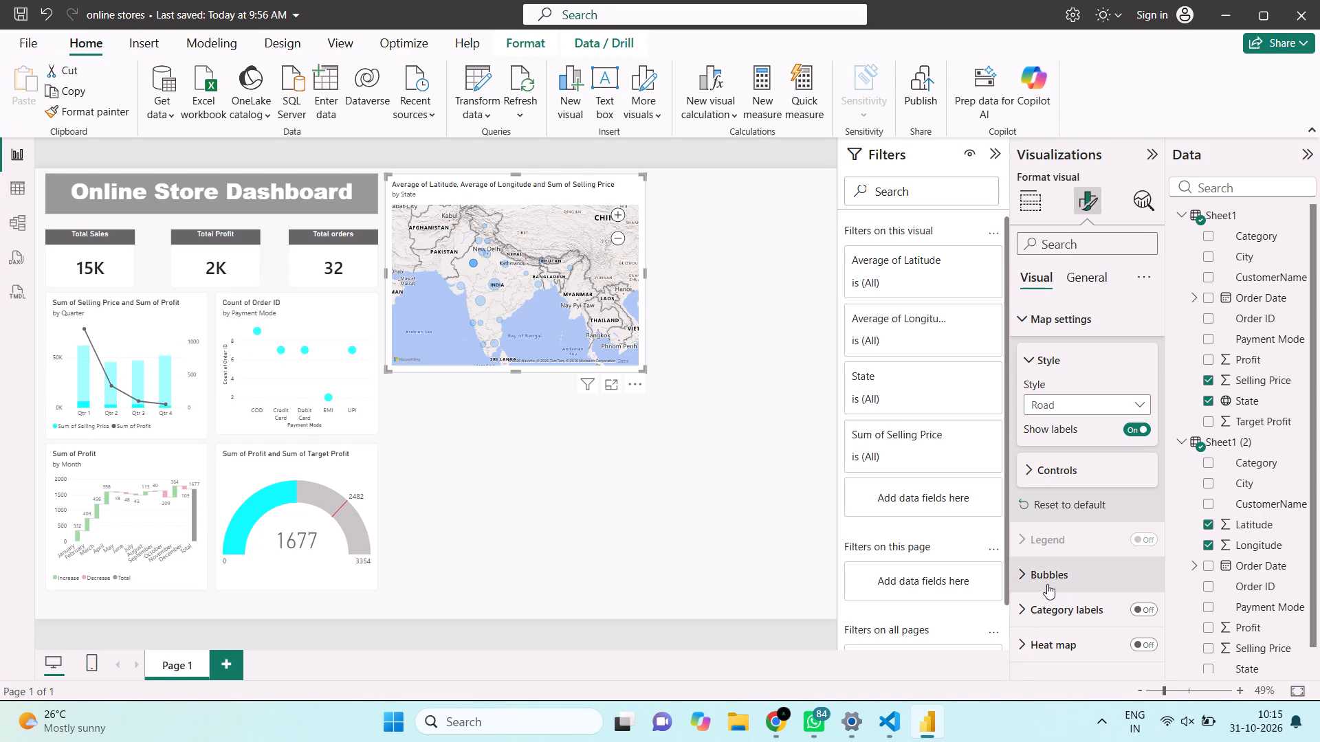
Collapse the Style group in the State map's settings and review the map's general formatting categories.
{"action": "left_click", "coordinate": [1050, 368]}
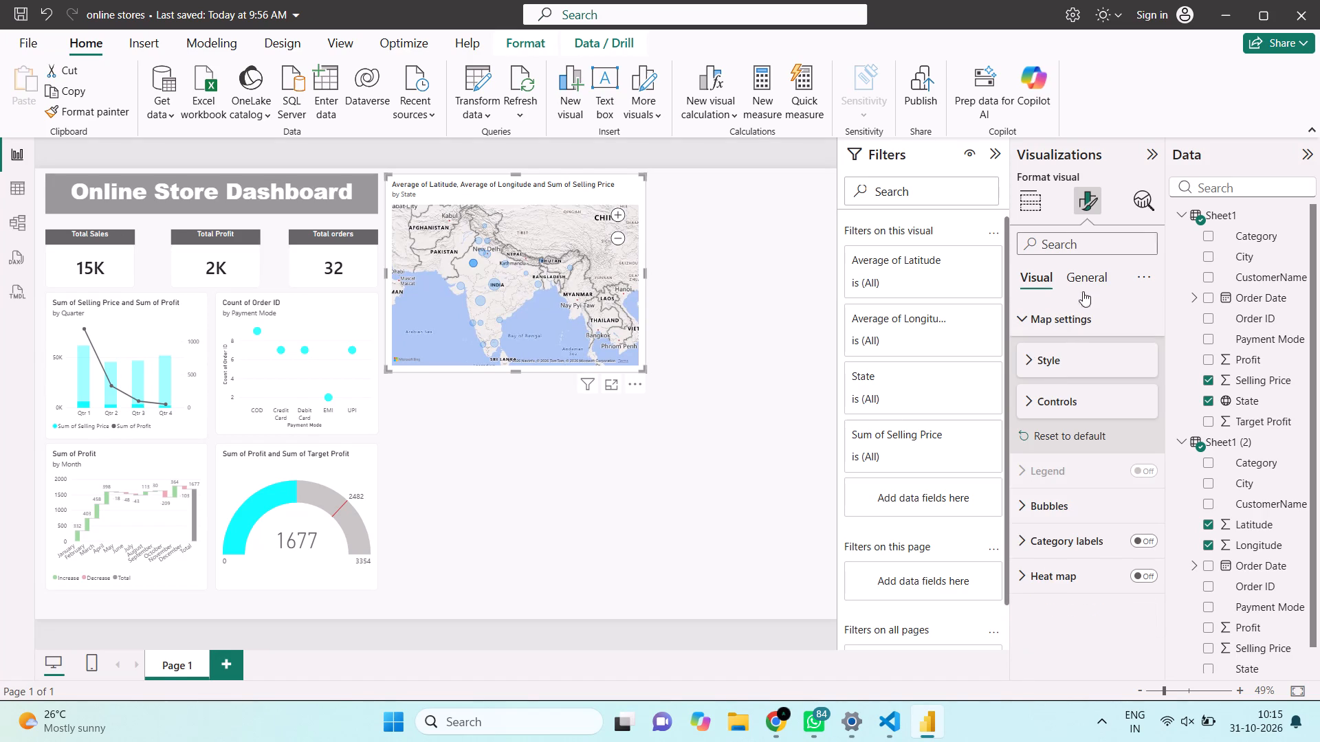
{"action": "left_click", "coordinate": [1084, 274]}
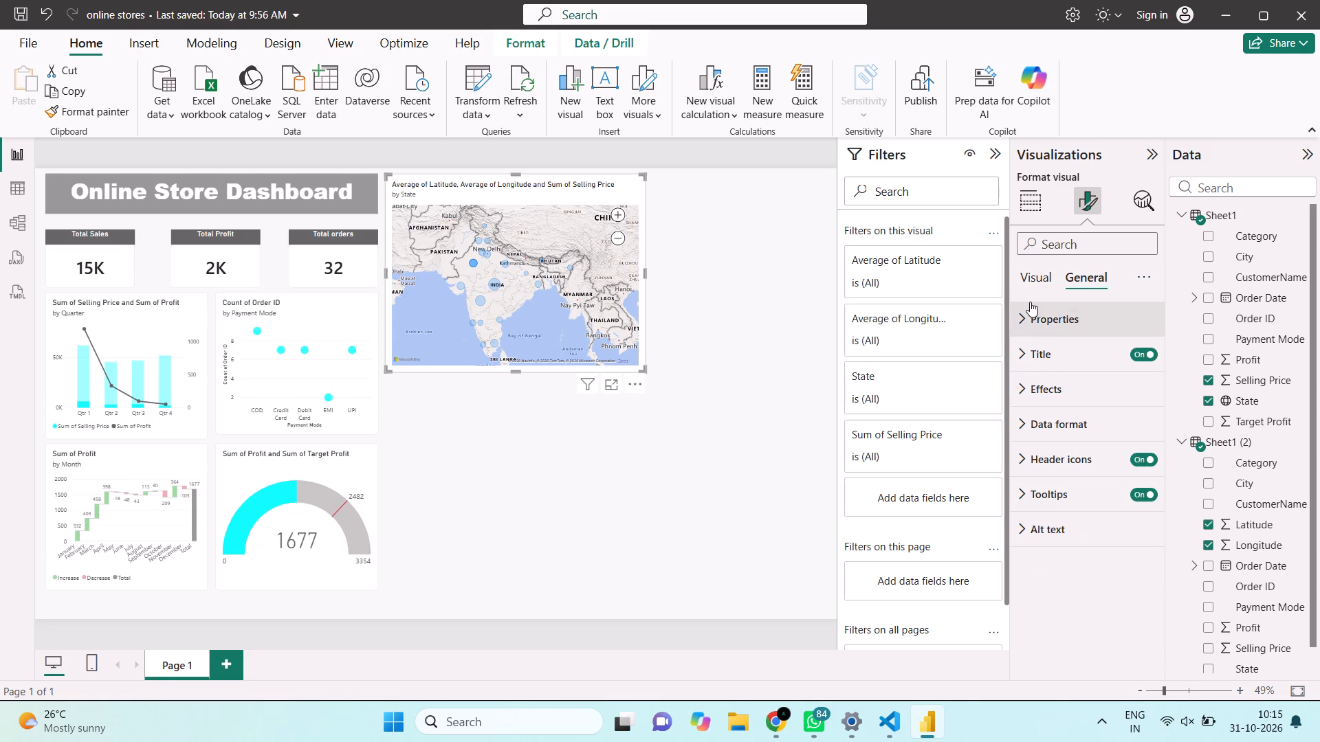
{"action": "left_click", "coordinate": [1032, 280]}
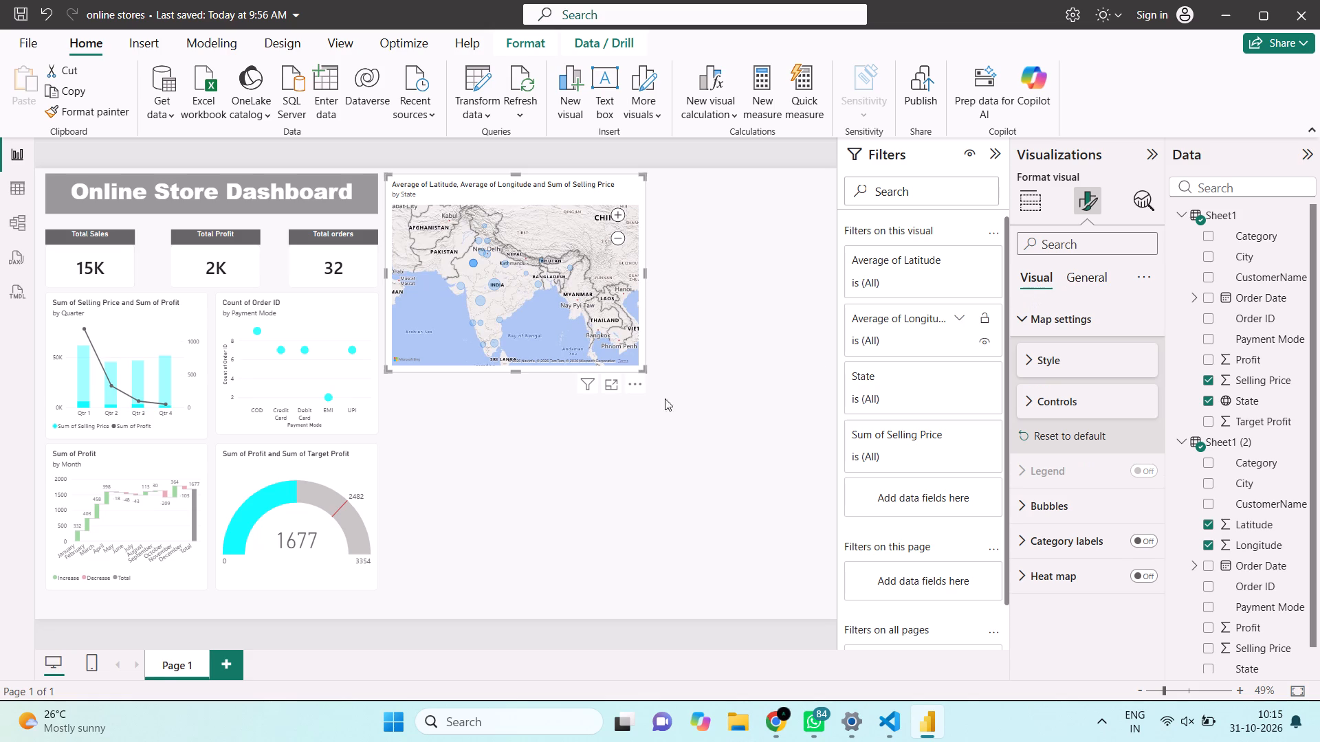
Clear the bubble selection on the State map to remove its cross-filter from the dashboard.
{"action": "left_click", "coordinate": [534, 339]}
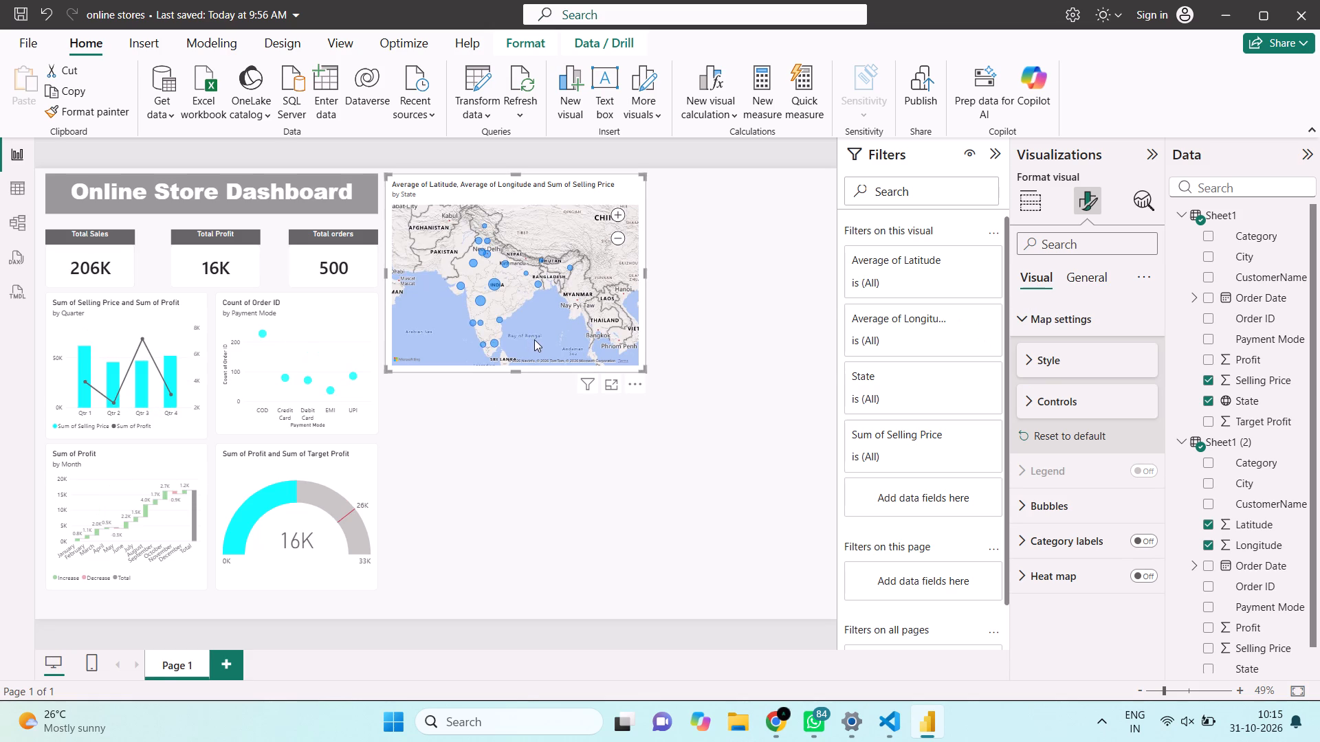
Check the dashboard's cross-filtering with the State map bubble on India's southeast coast, and clear that selection.
{"action": "left_click", "coordinate": [499, 321]}
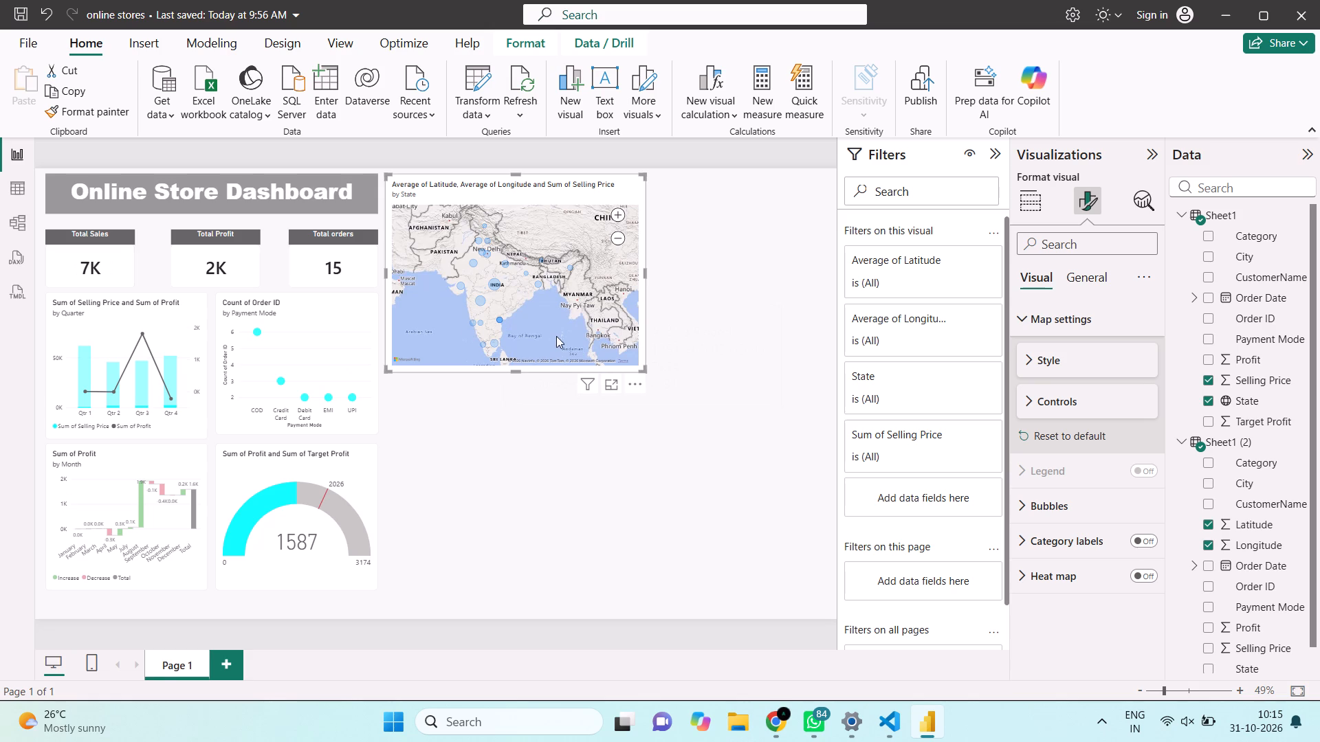
{"action": "left_click", "coordinate": [560, 333]}
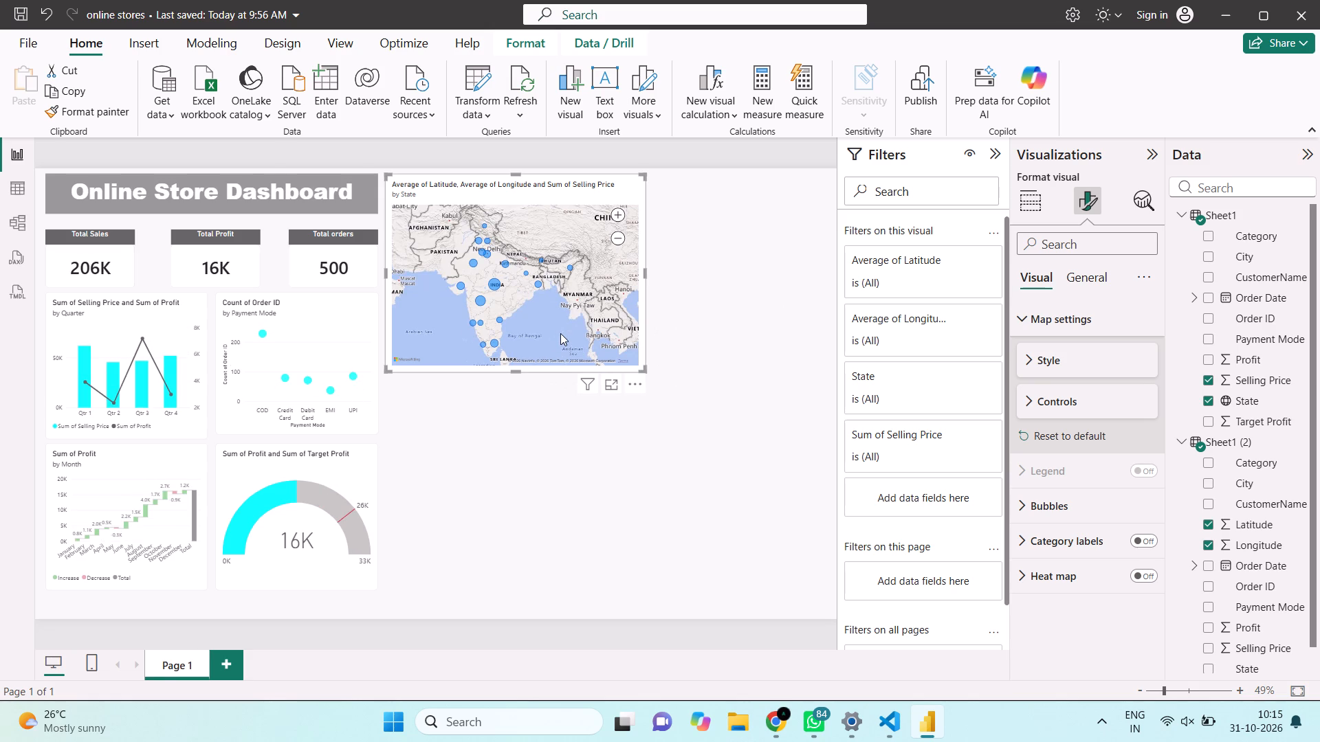
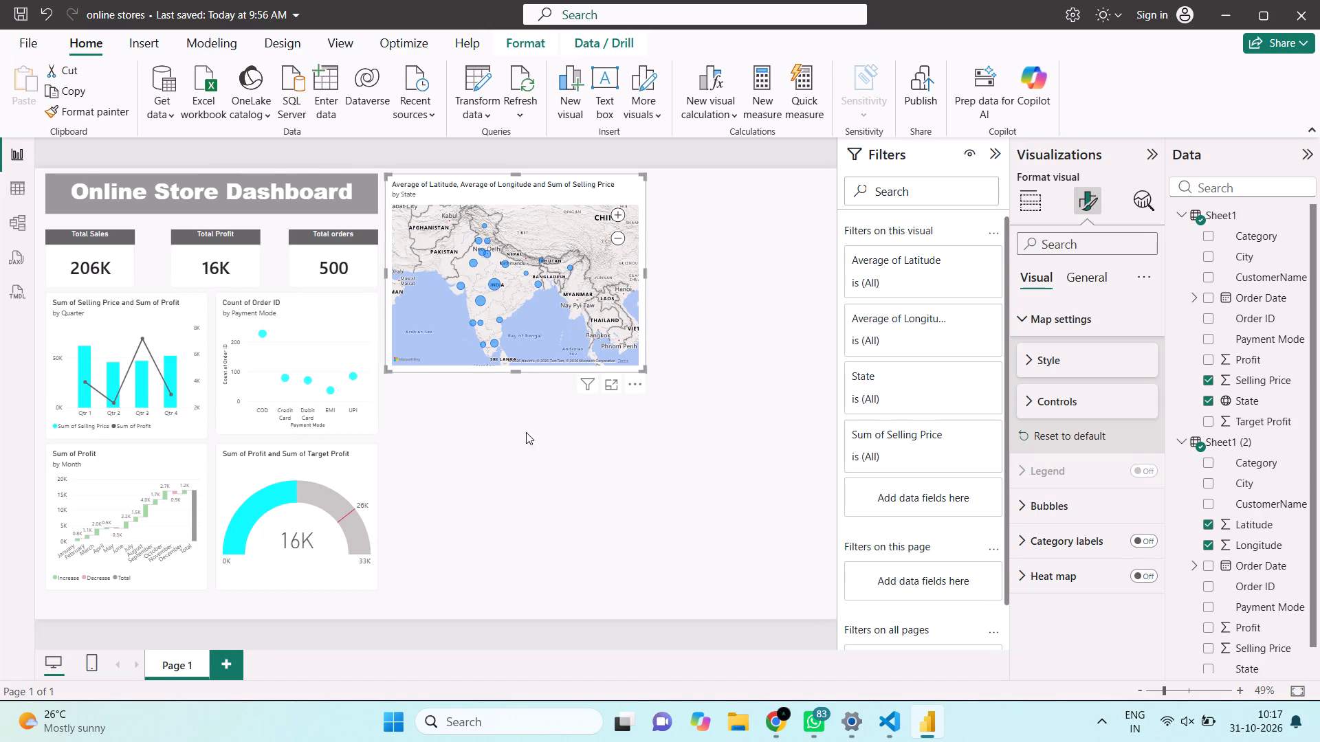
Deselect the State map so that no visual is selected on the dashboard page.
{"action": "left_click", "coordinate": [550, 449]}
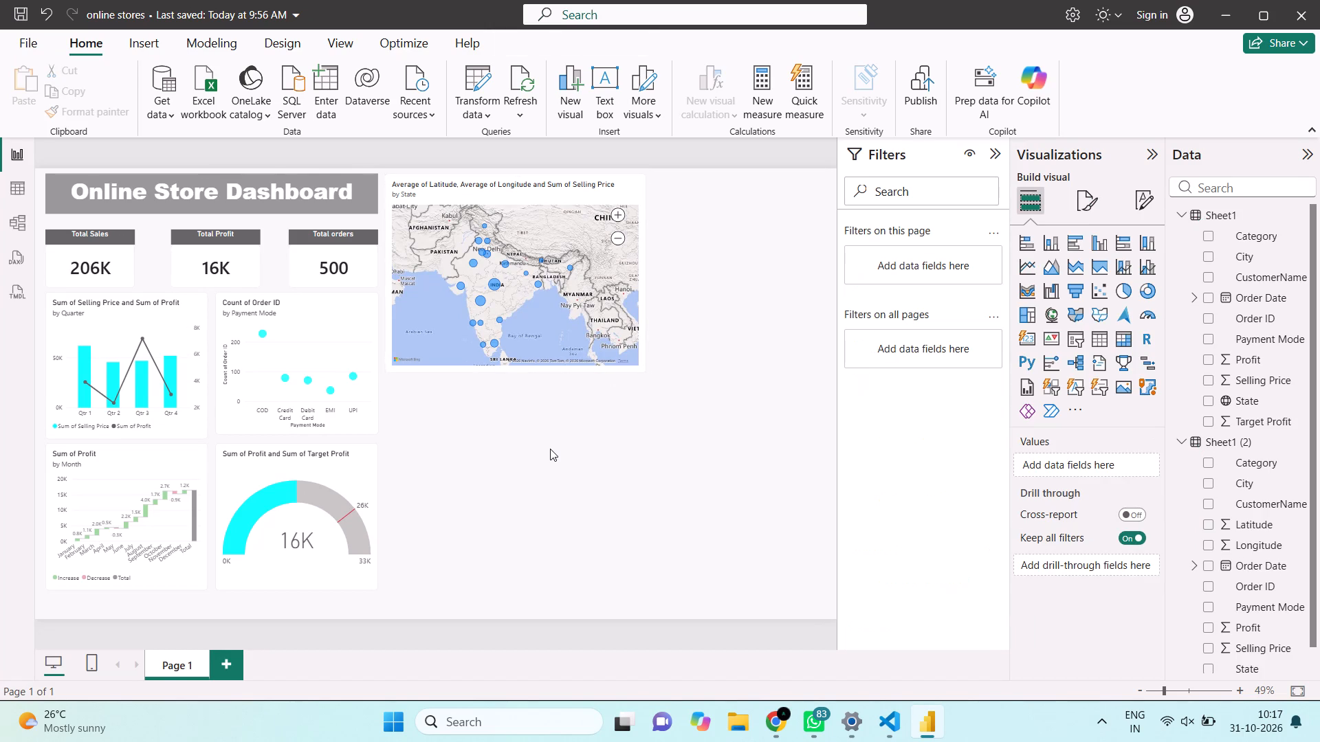
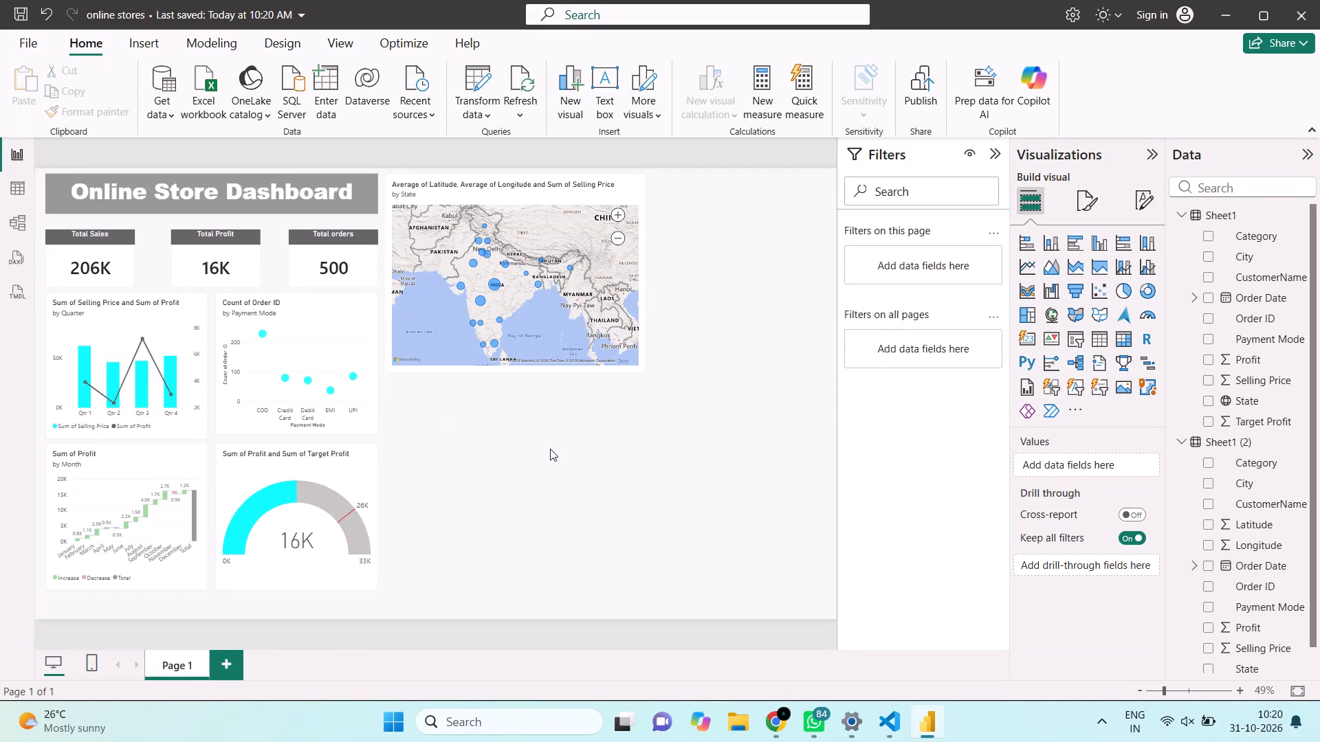
Save the online stores report with the dashboard and its State map.
{"action": "key", "text": "ctrl+s"}
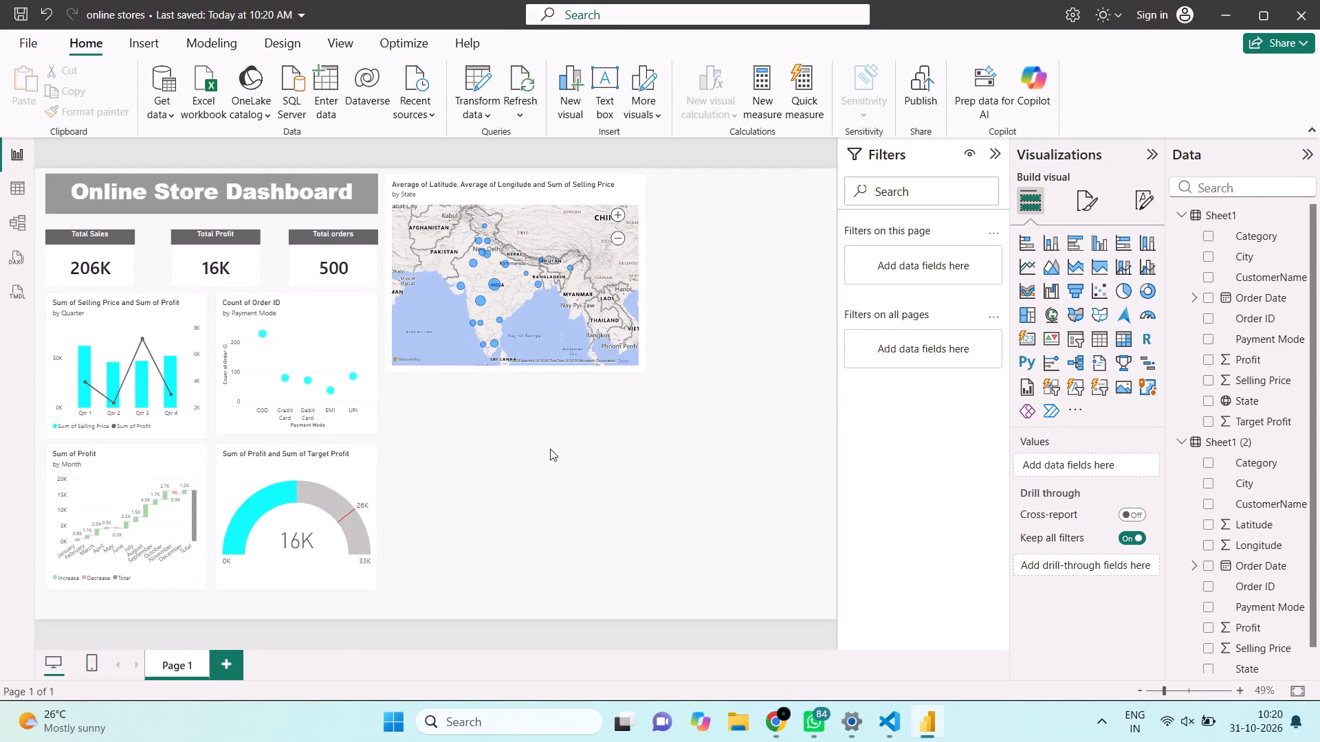